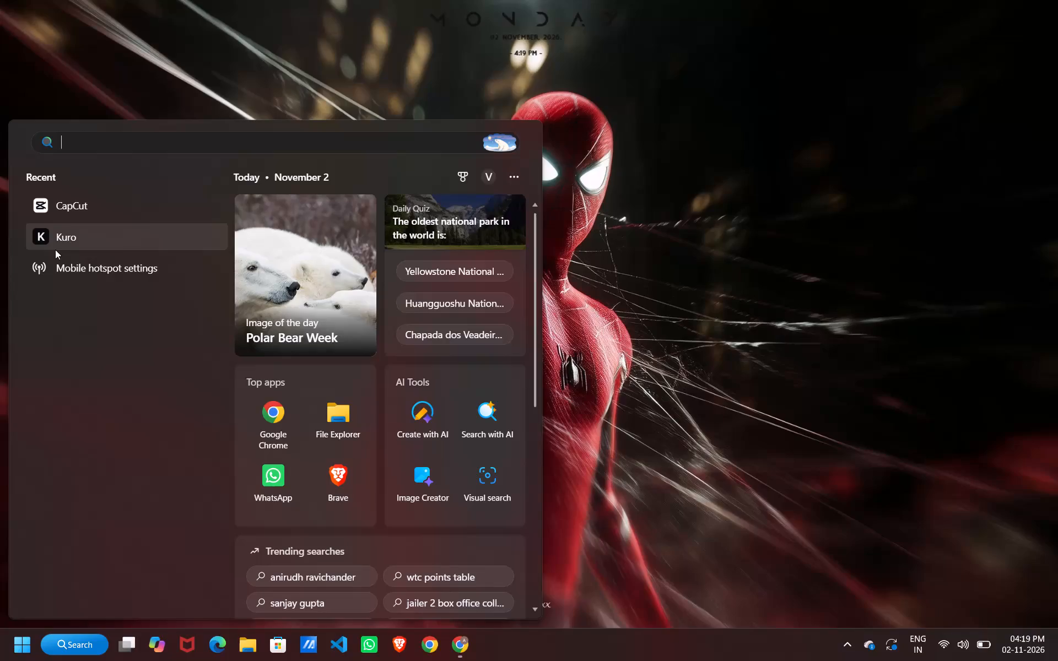
Launch CapCut from the recent apps in the Windows search.
click(70, 219)
click(75, 213)
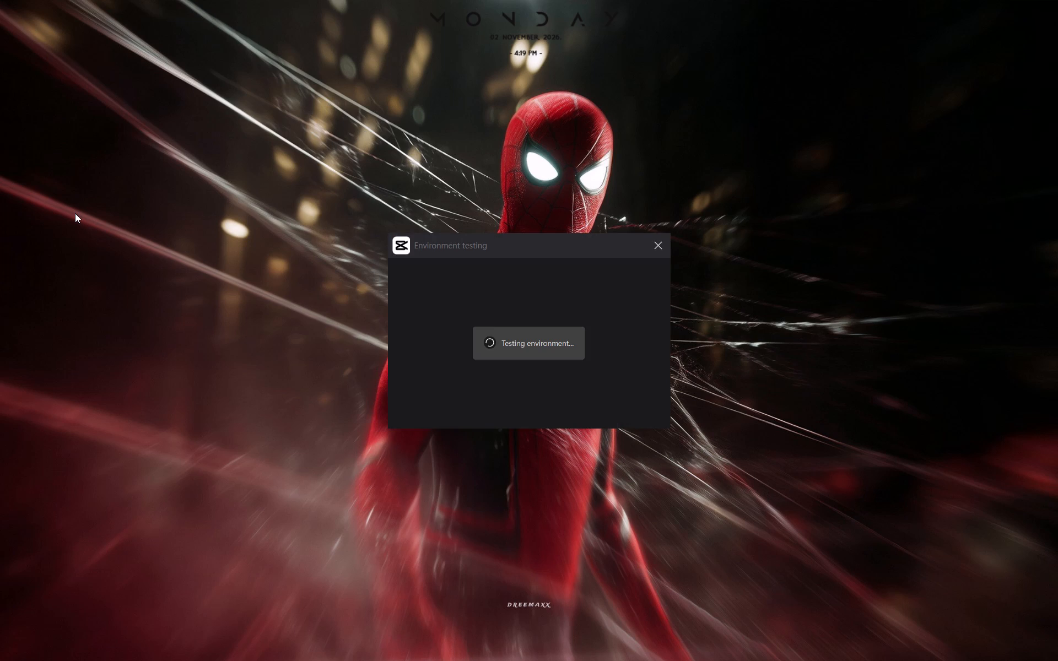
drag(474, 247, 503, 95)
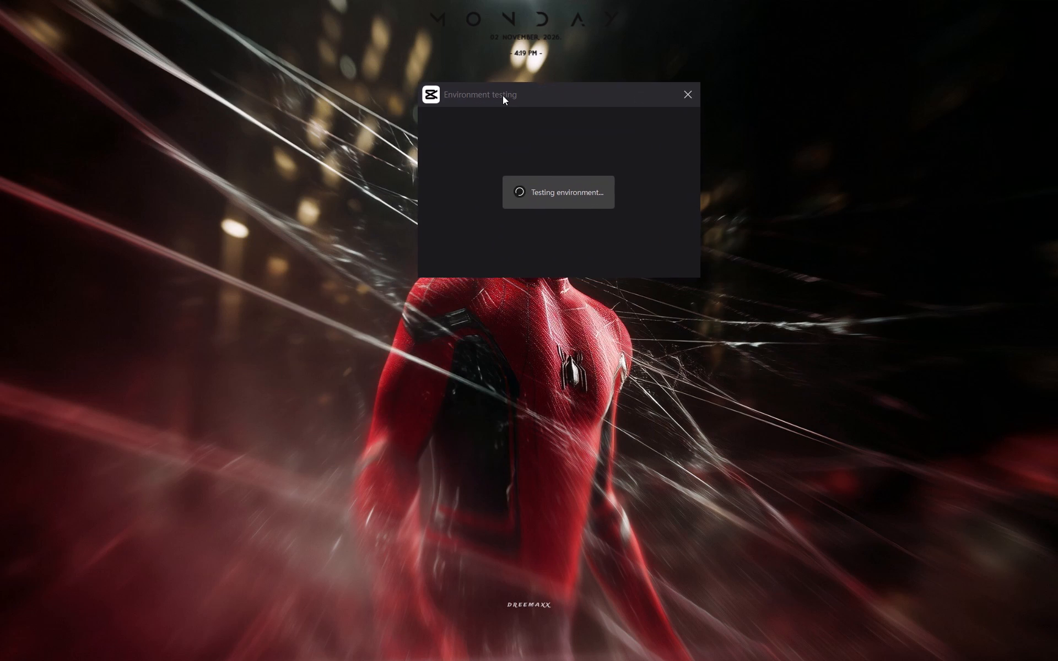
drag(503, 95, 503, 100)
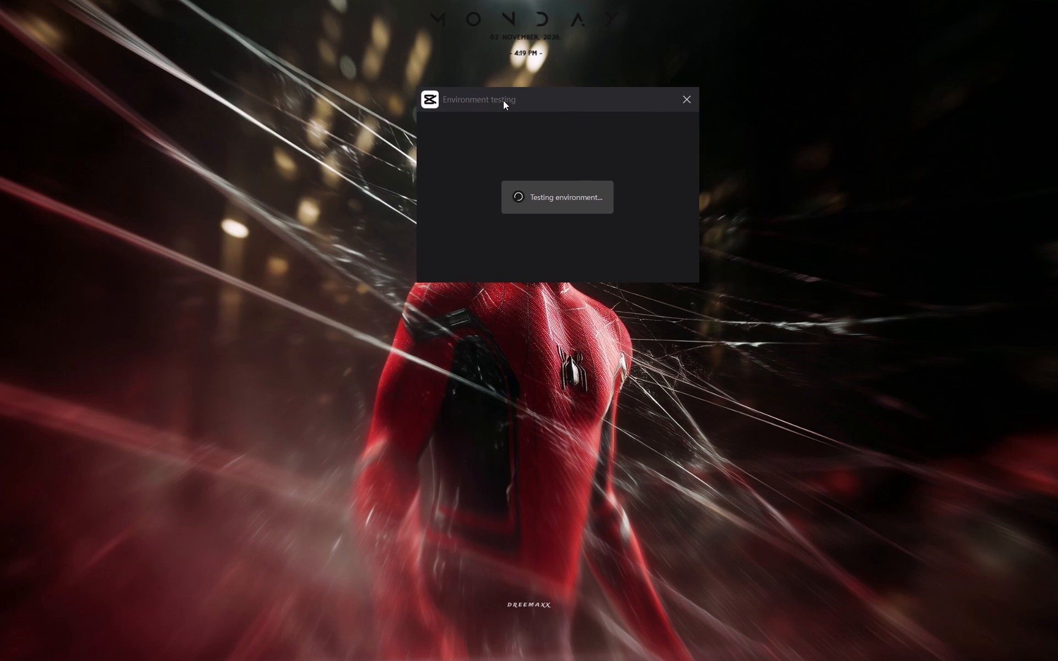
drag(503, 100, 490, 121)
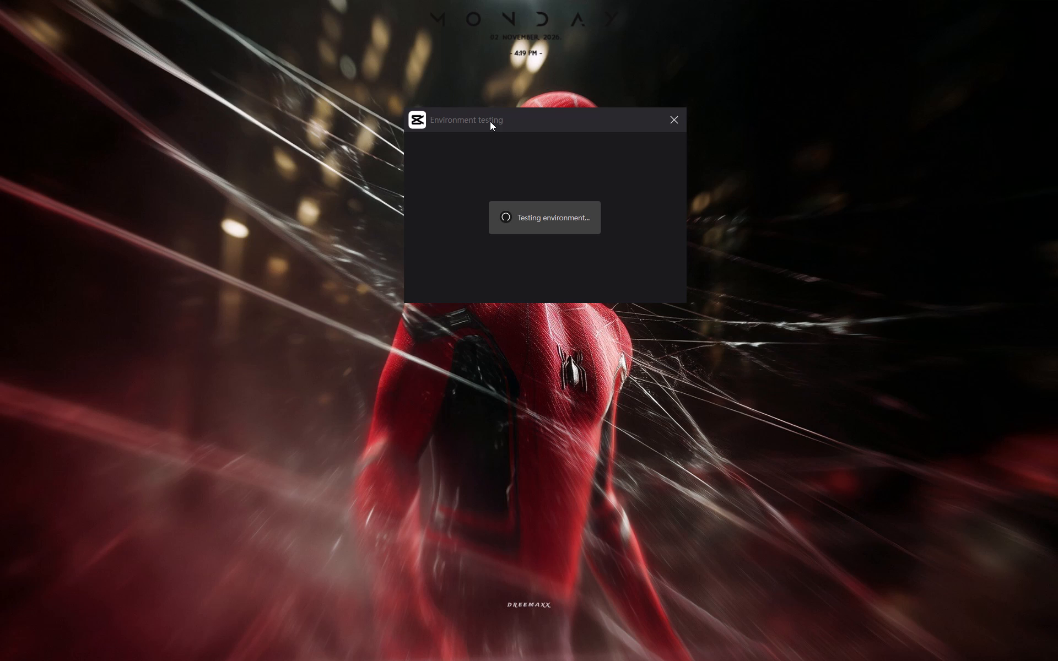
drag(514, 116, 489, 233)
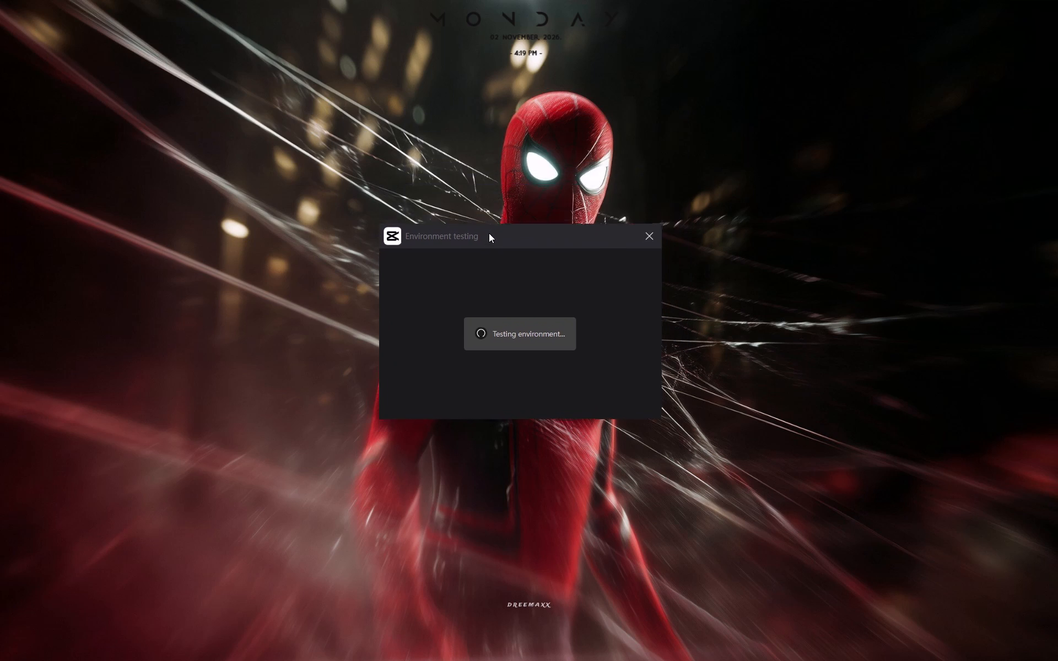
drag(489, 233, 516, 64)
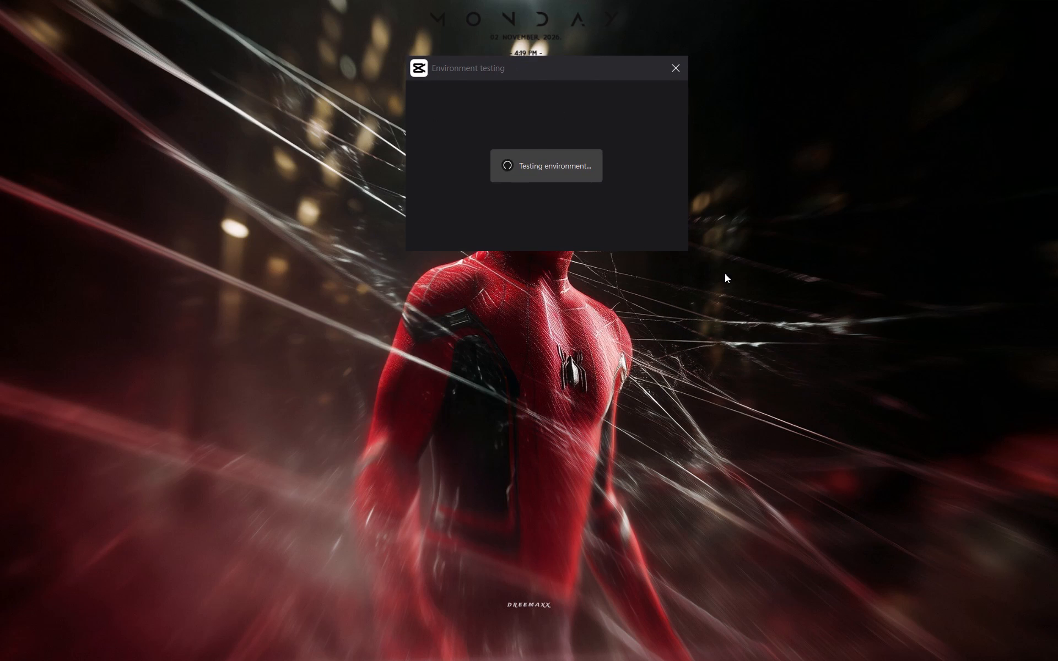
Turn on the laptop's mobile hotspot in the Windows quick settings and dismiss them.
click(954, 648)
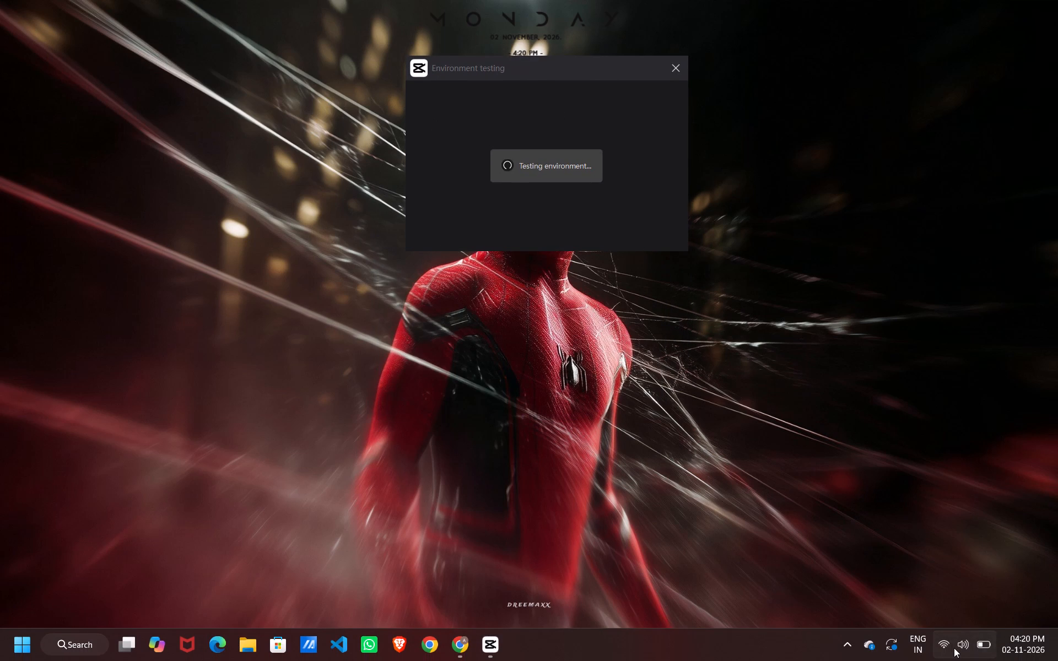
click(977, 653)
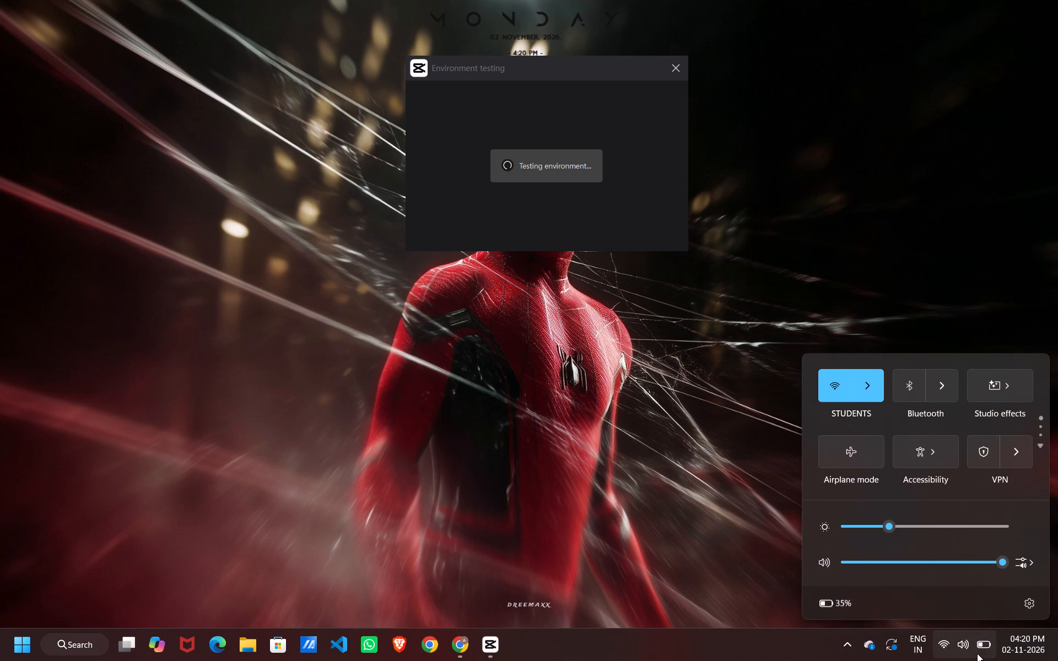
scroll(925, 447, down, 2)
click(859, 440)
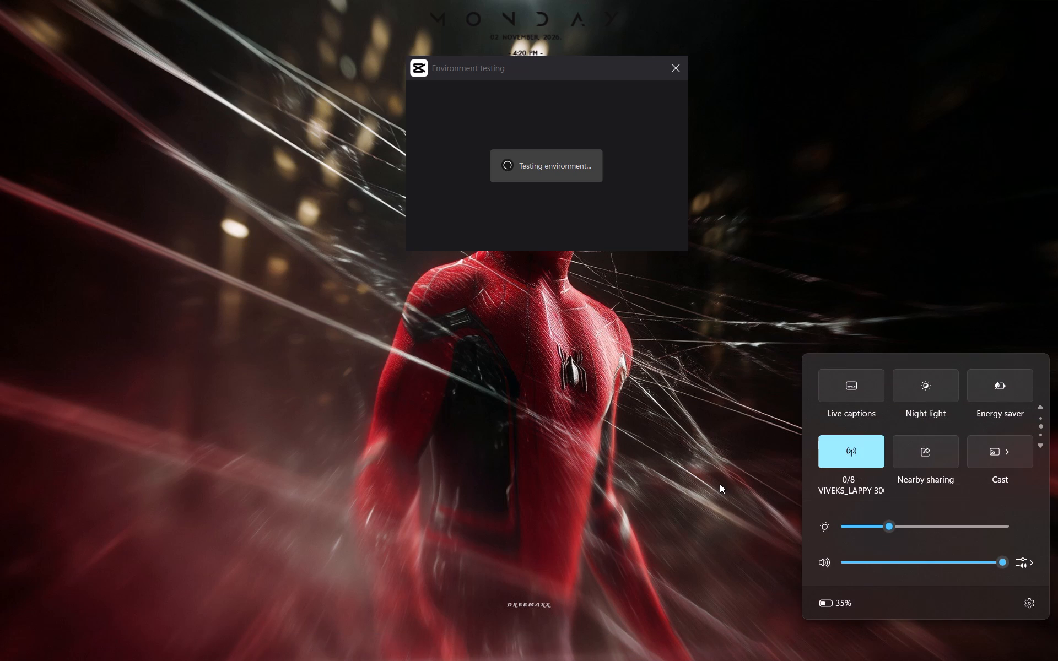
click(688, 483)
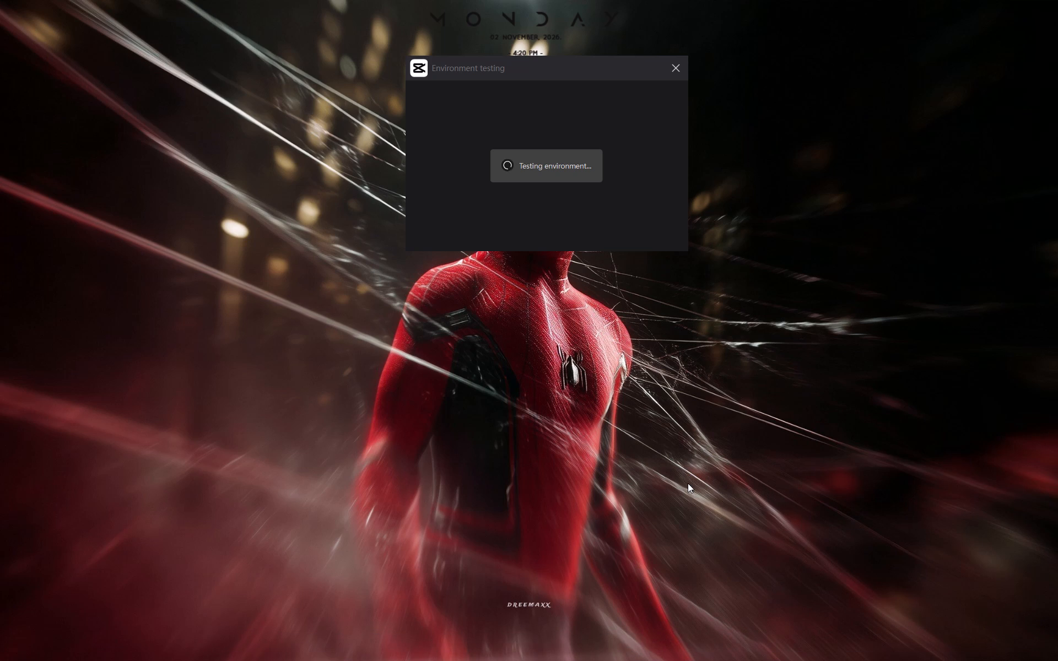
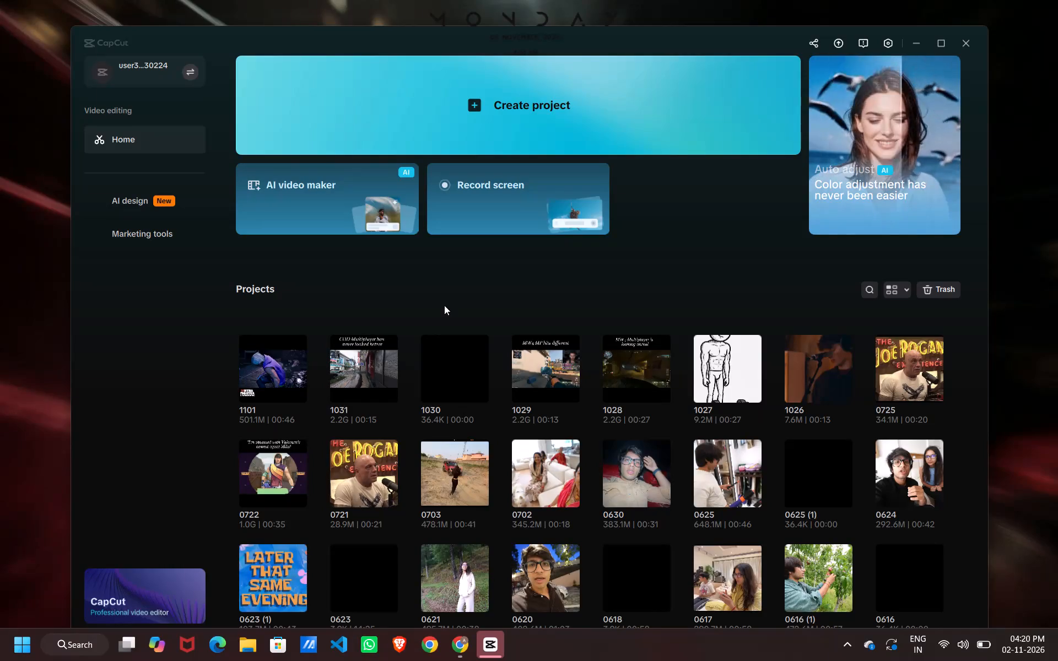
Create a new video project.
click(492, 127)
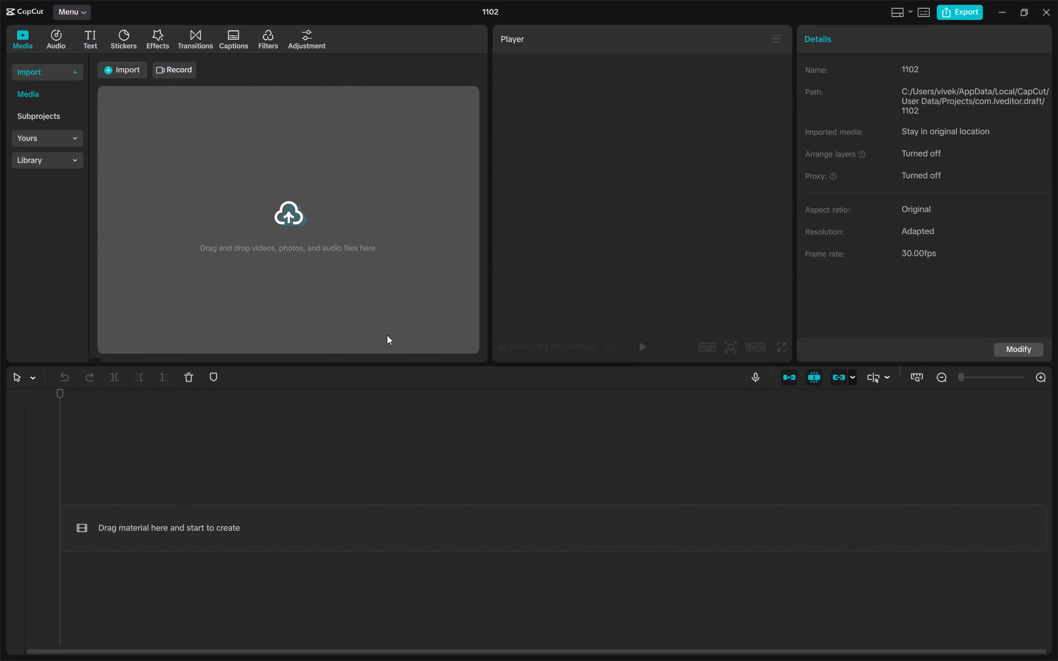
Import the video TopPlaysFinalists102726_16x9 (1) from the Downloads folder into the project media.
click(167, 204)
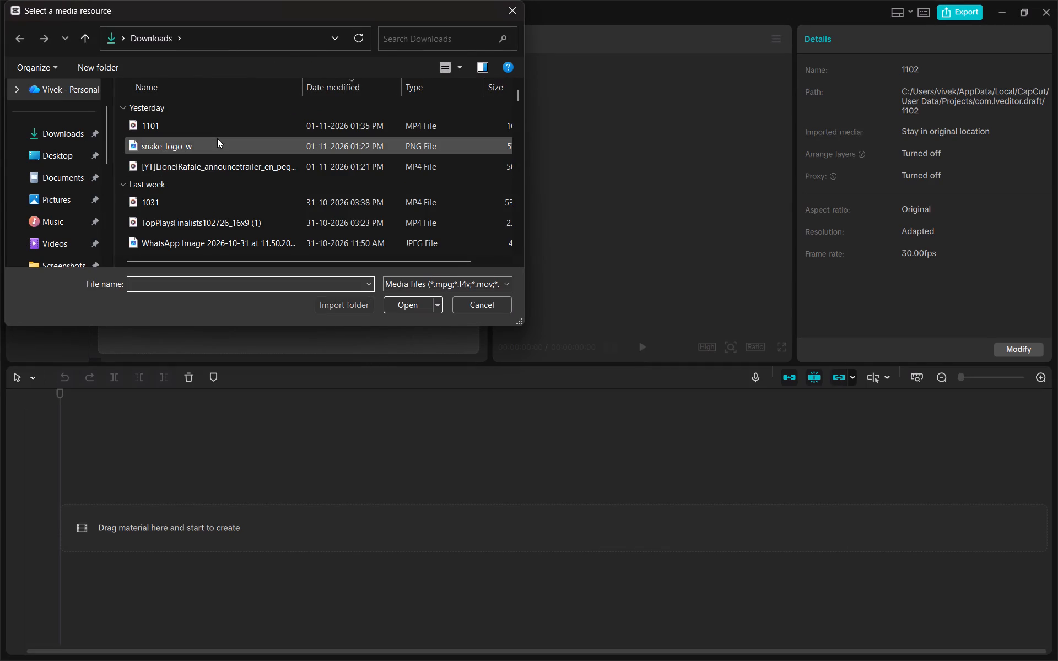
click(228, 219)
click(400, 302)
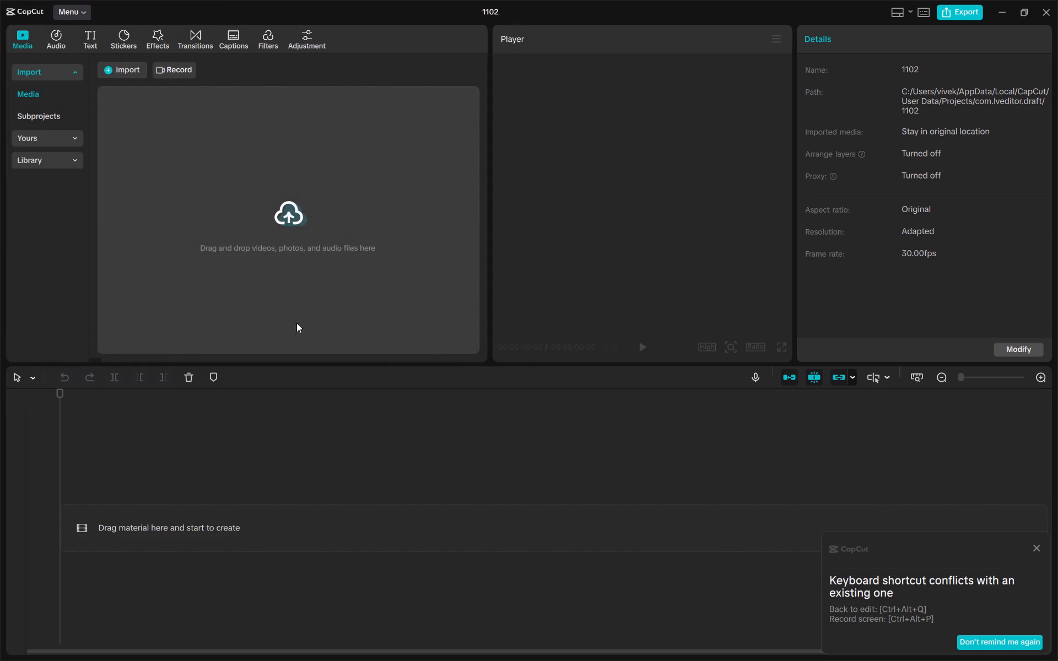
Place the imported TopPlaysFinalists video on the main track at the start of the empty timeline.
drag(115, 105, 99, 411)
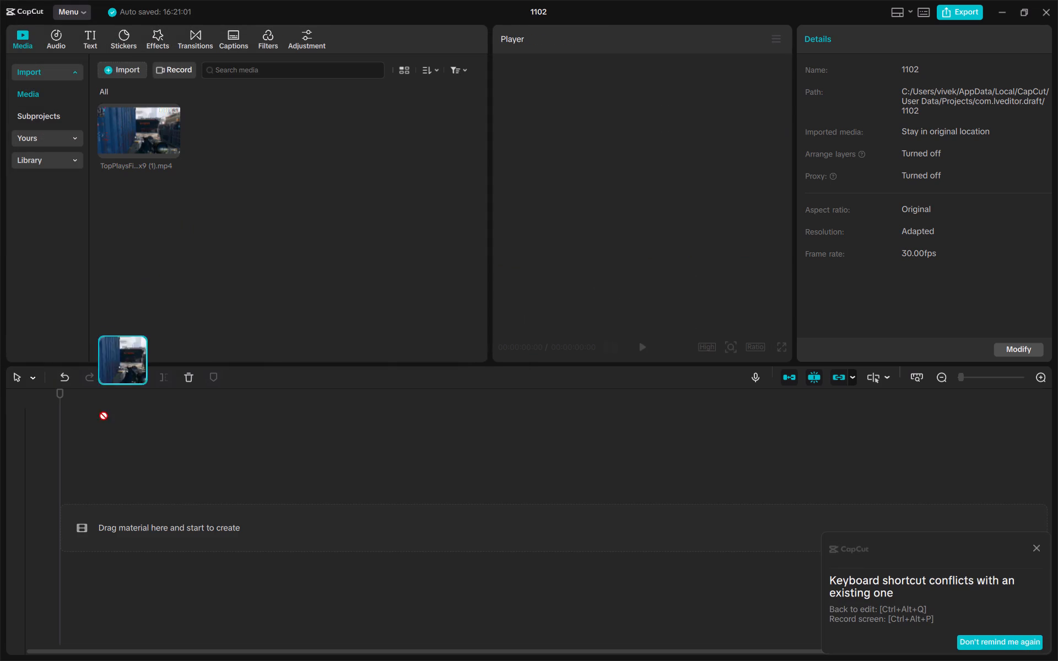
drag(99, 411, 126, 563)
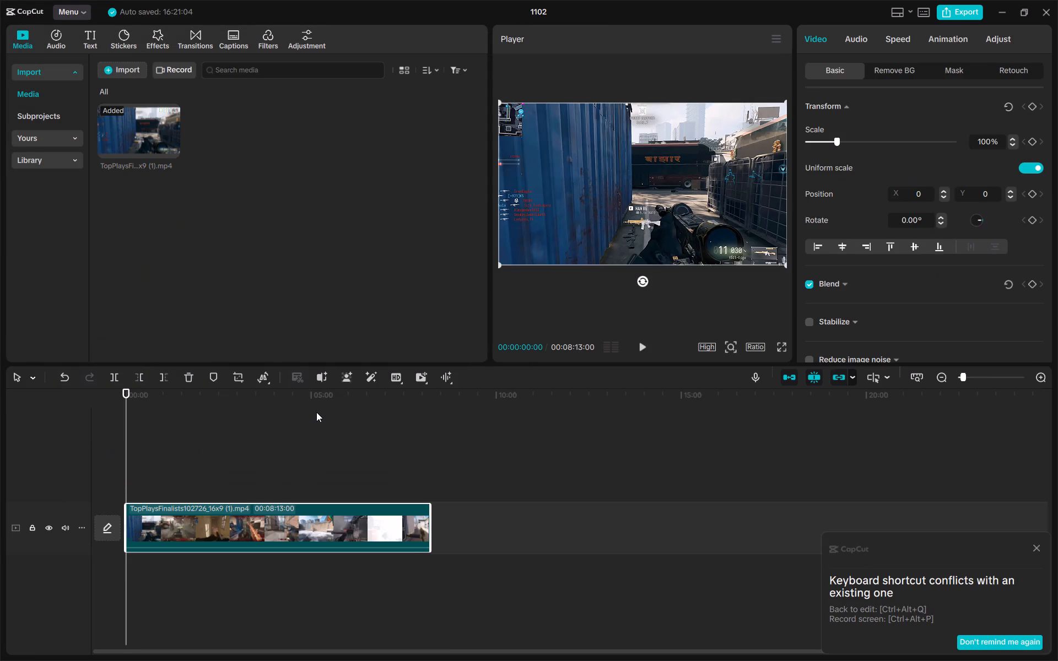
Scrub the playhead through the TopPlaysFinalists clip to about 00:04:09.
drag(125, 467, 280, 463)
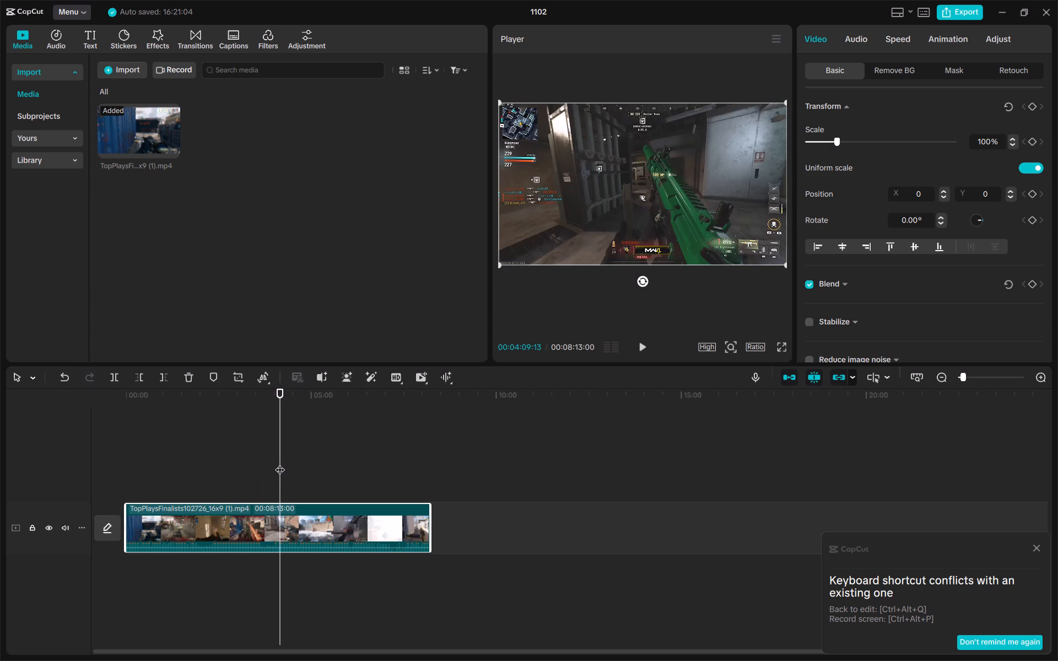
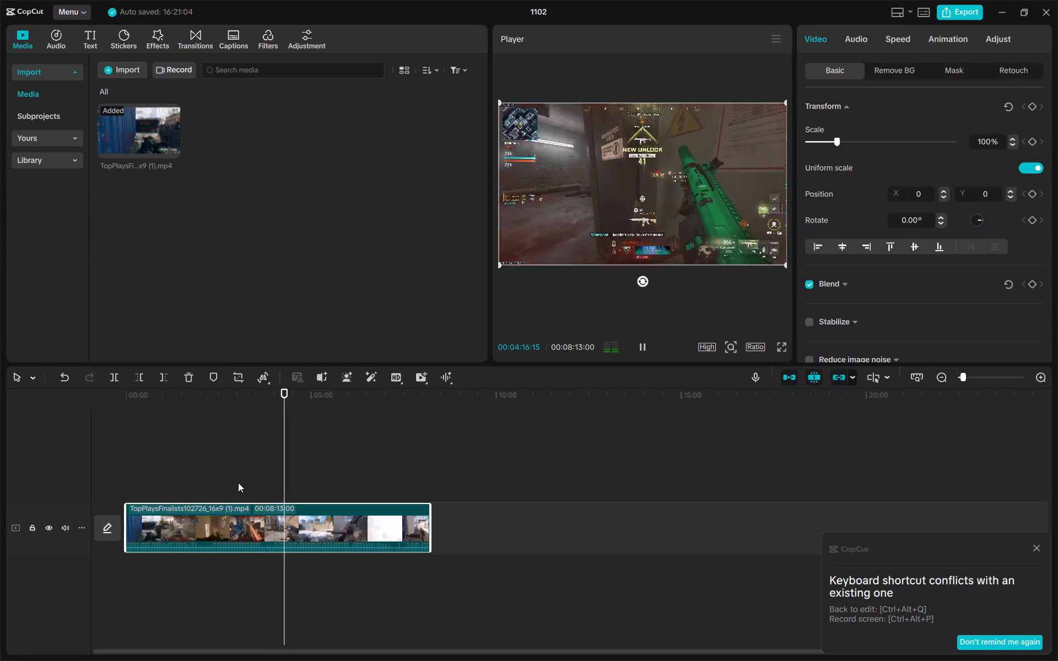
Play and scrub the TopPlaysFinalists clip between about 00:04:16 and 00:04:38 to find where the wanted play begins.
key(space)
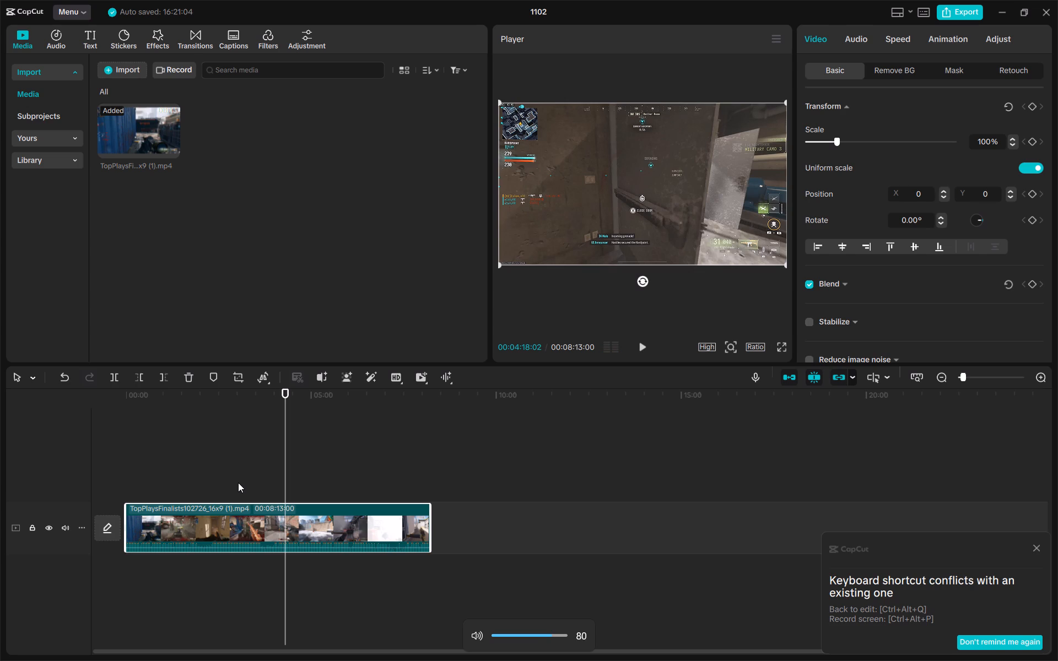
key(space)
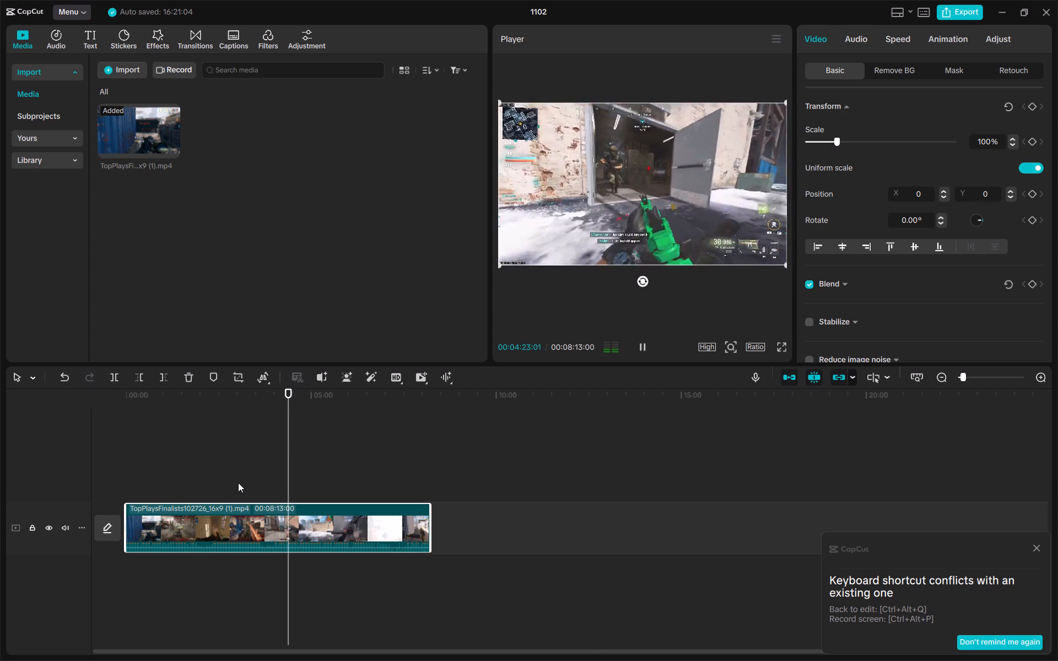
key(space)
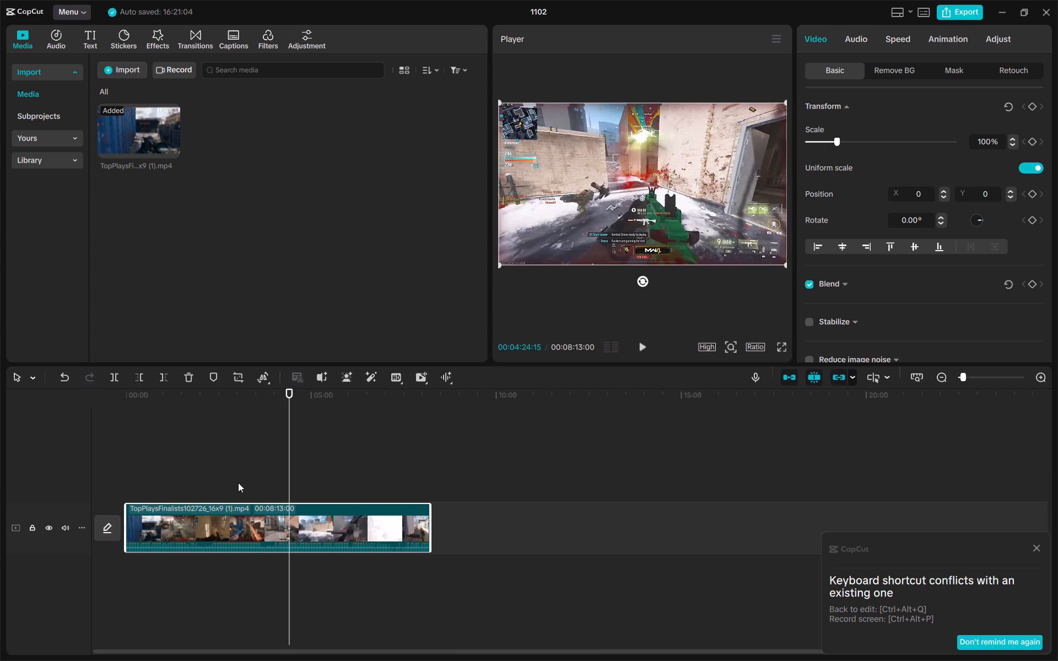
drag(288, 468, 276, 472)
key(space)
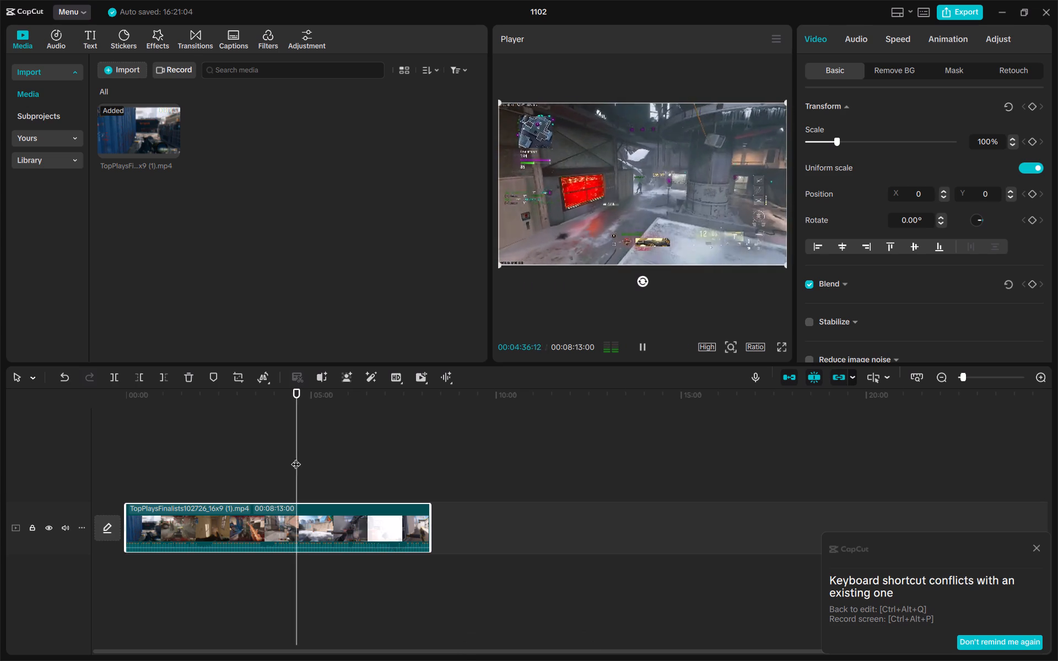
key(space)
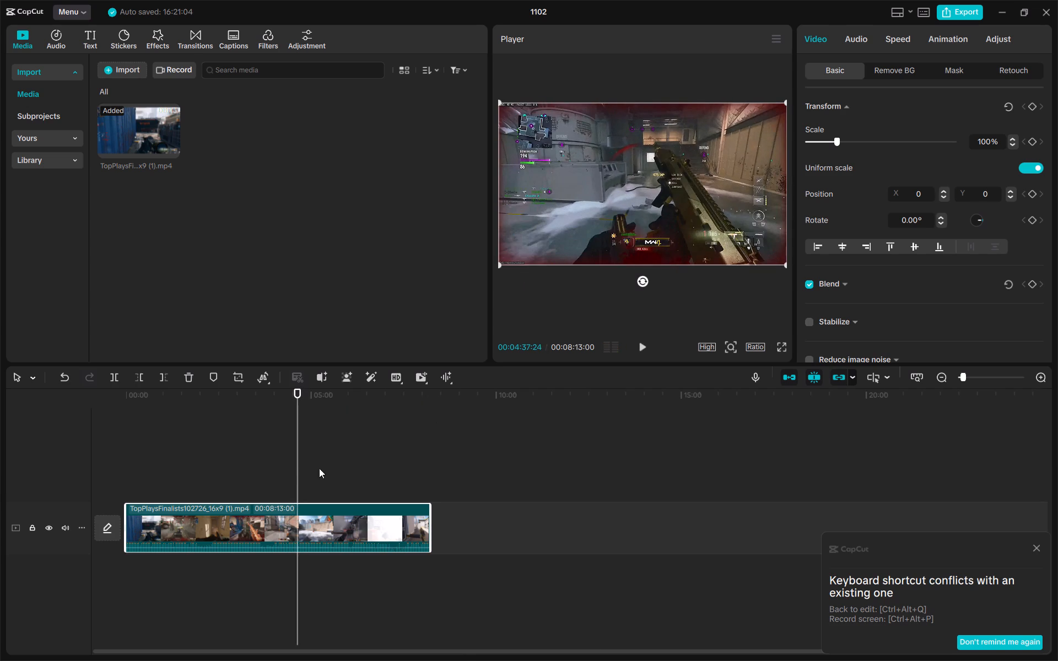
drag(299, 465, 293, 467)
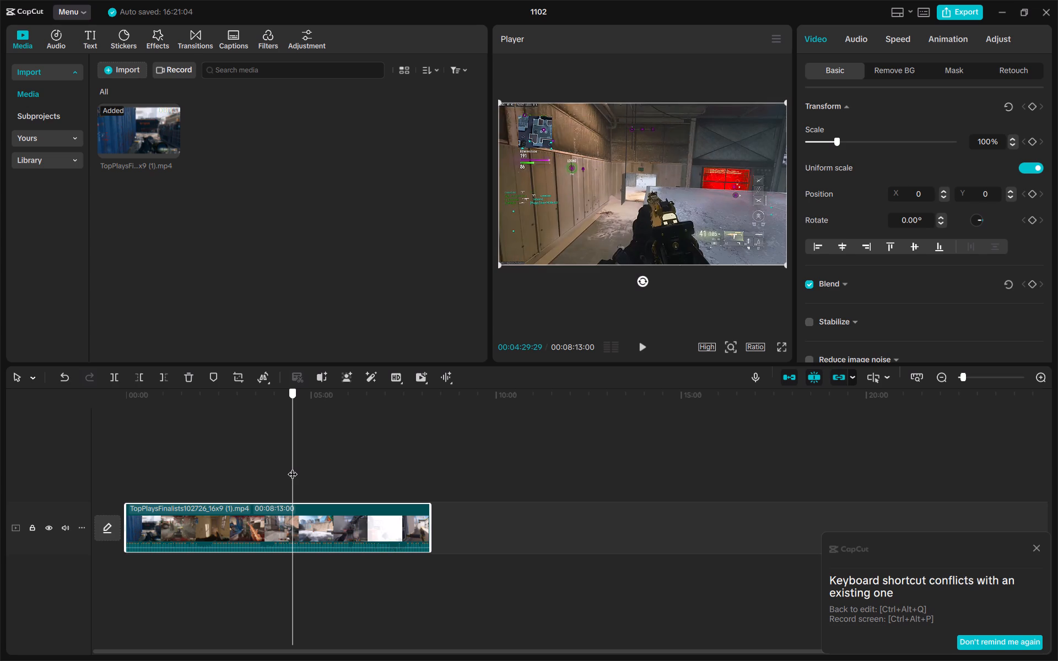
drag(293, 467, 292, 466)
key(space)
key(space)
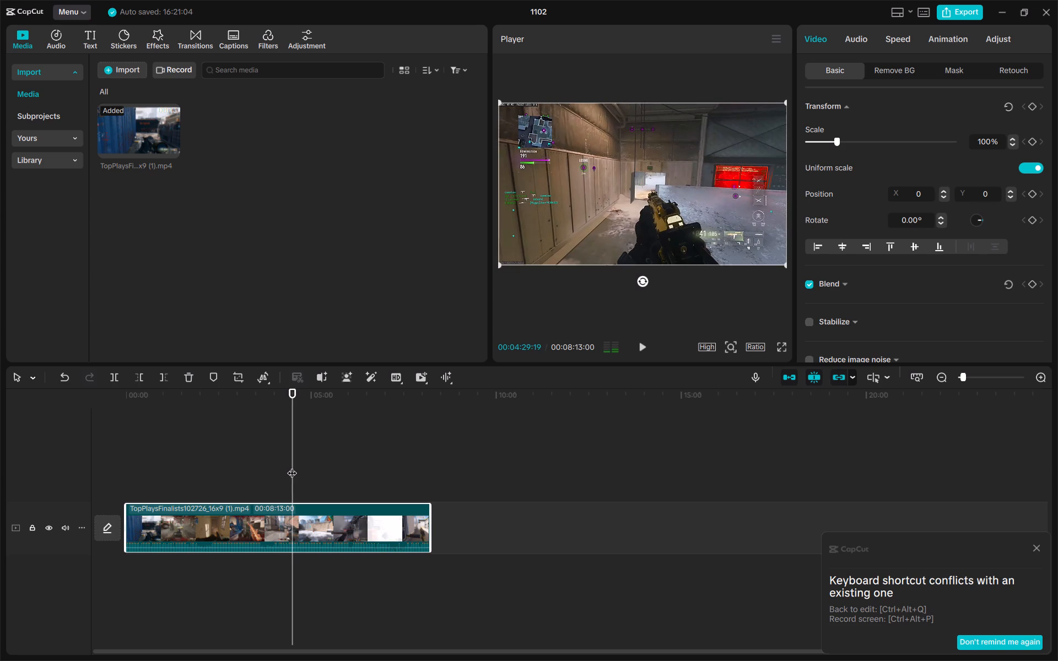
Split the TopPlaysFinalists clip at 00:04:29:13, on the first frame after the black one.
key(Left)
key(Left)
key(Left)
key(Left)
key(Left)
key(Left)
key(Left)
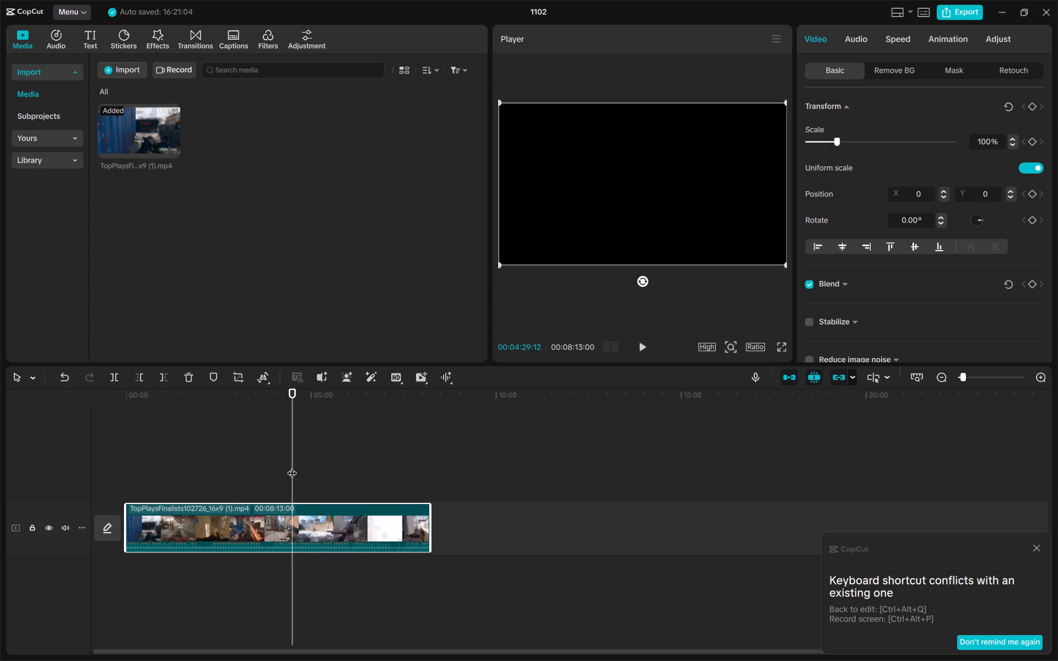
key(Right)
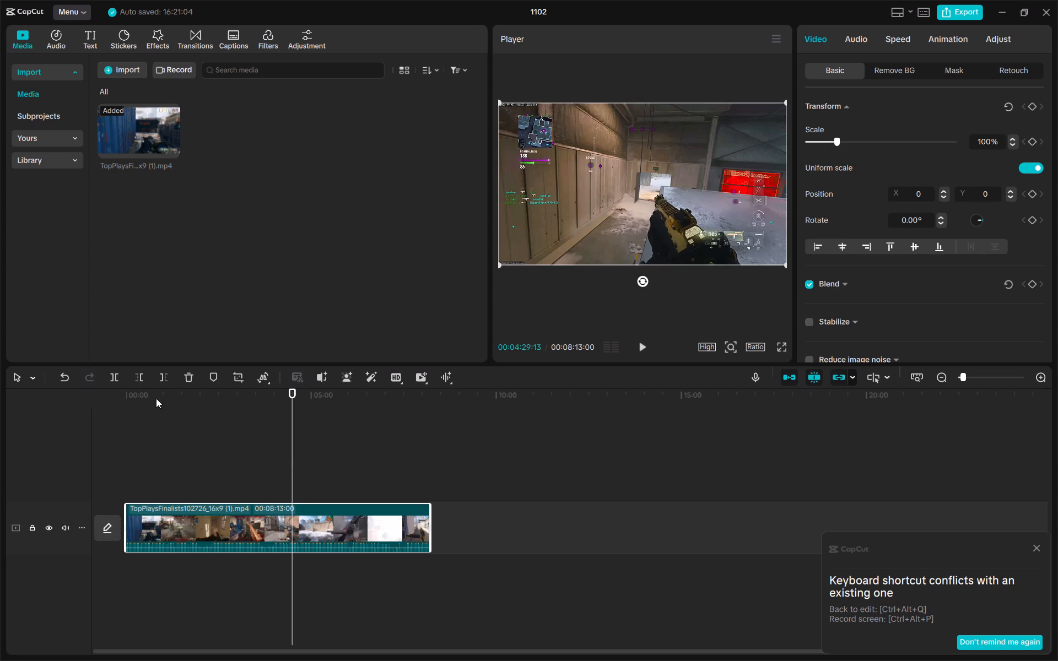
click(105, 379)
click(113, 378)
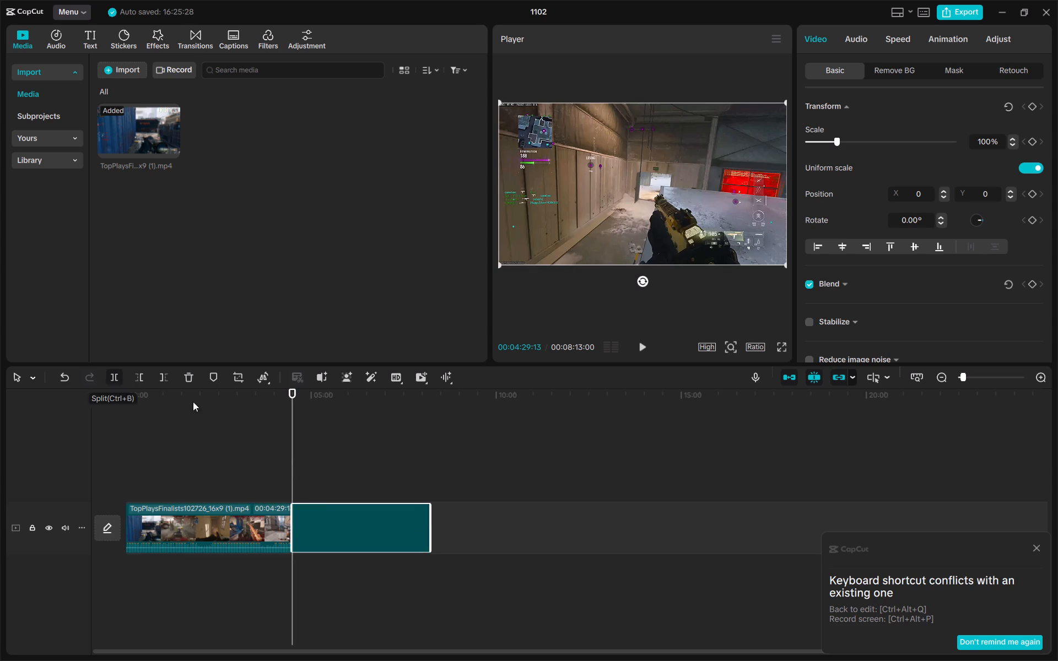
Delete the part of the clip before the split.
click(213, 529)
click(189, 377)
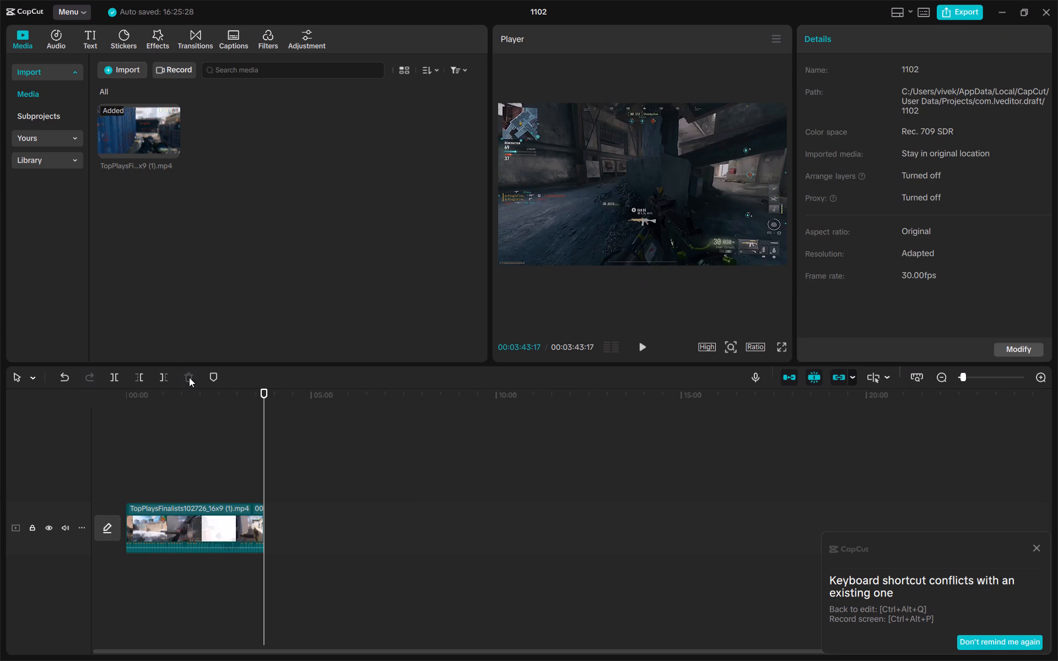
Play the remaining clip from its start to about 00:00:15 to find where the play ends.
drag(261, 450, 13, 456)
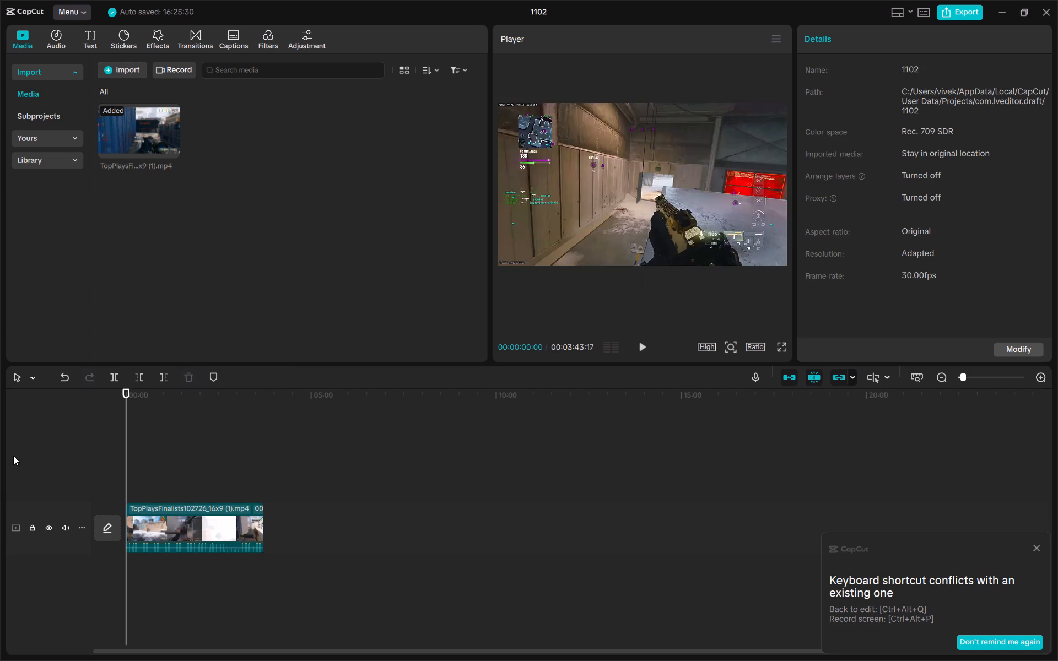
key(space)
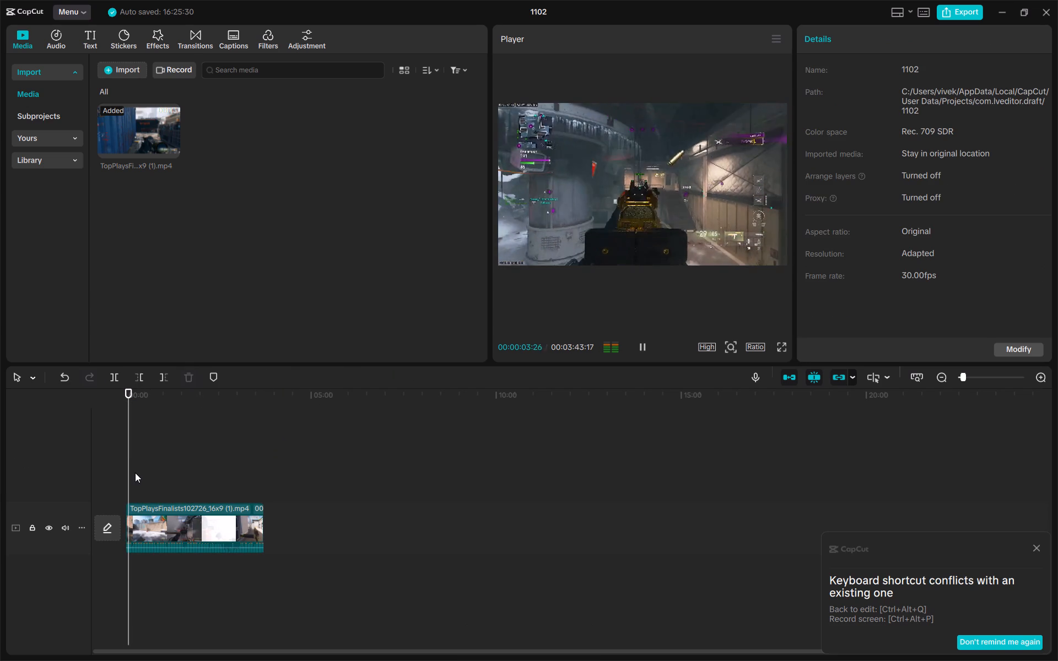
drag(129, 476, 40, 478)
key(space)
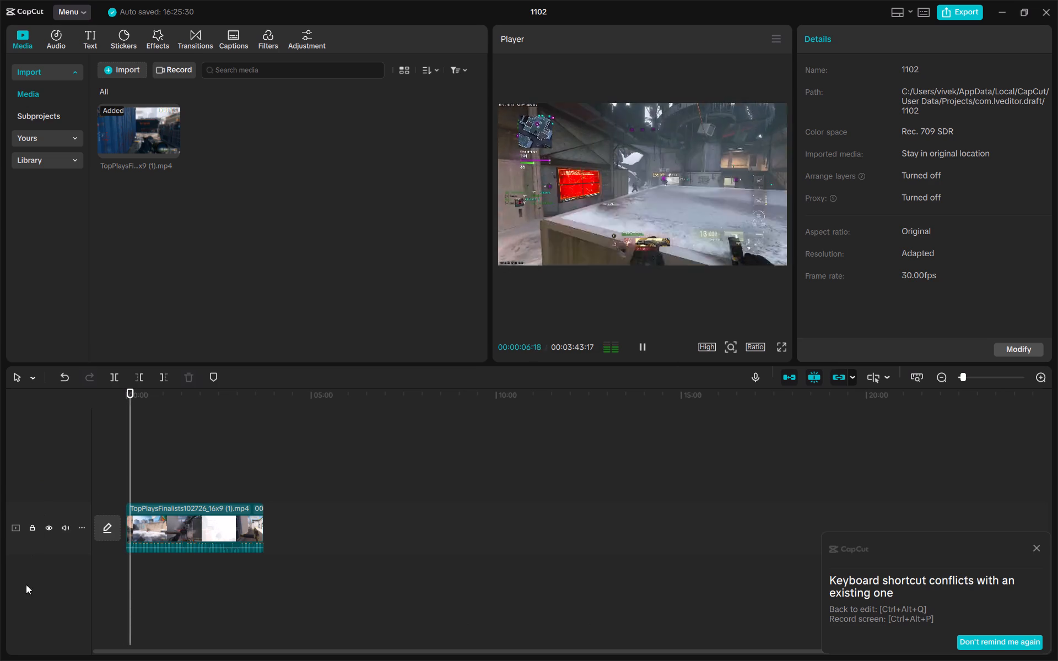
click(170, 548)
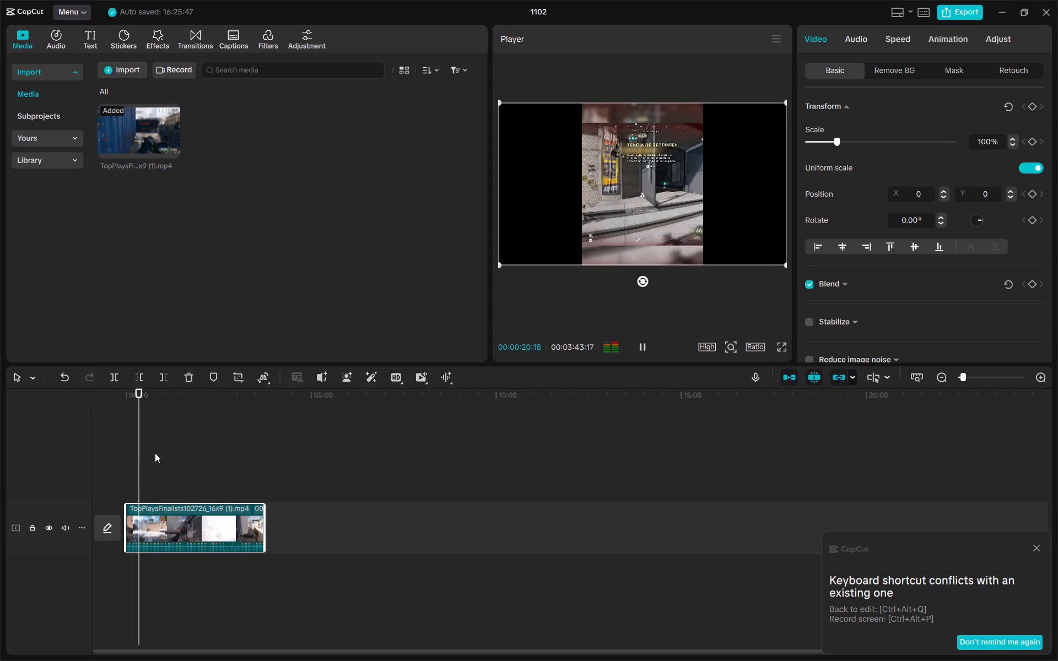
drag(141, 457, 131, 457)
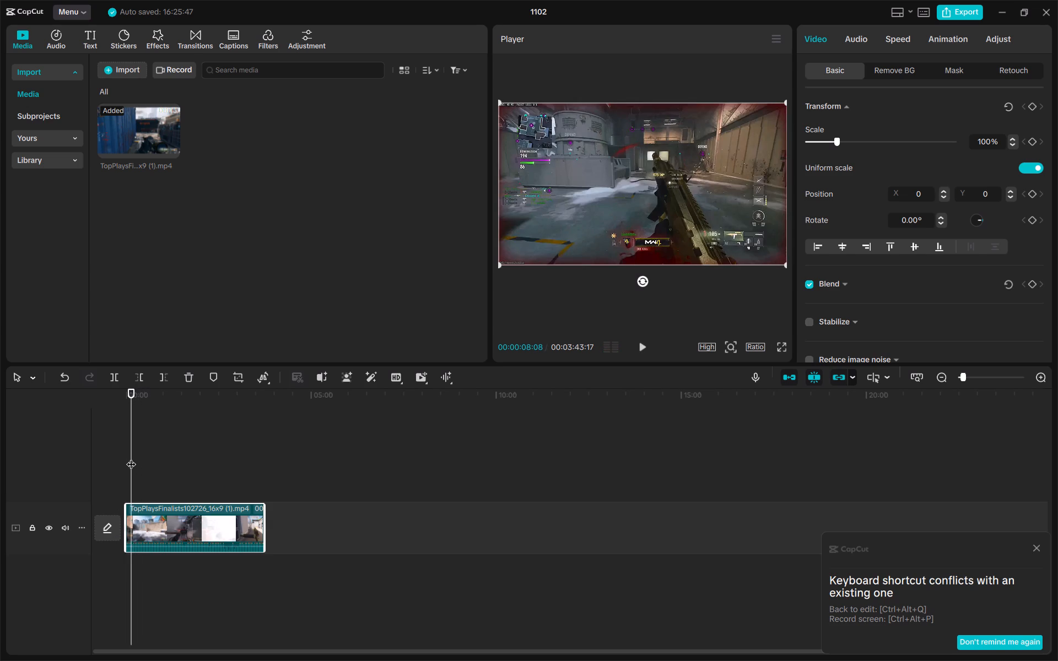
key(space)
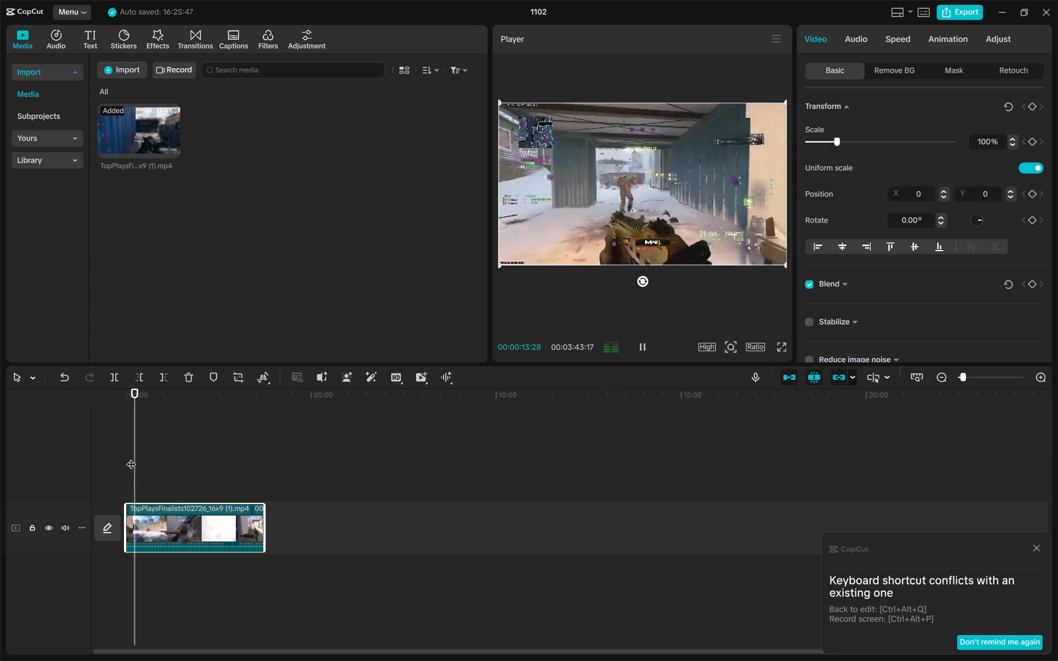
key(space)
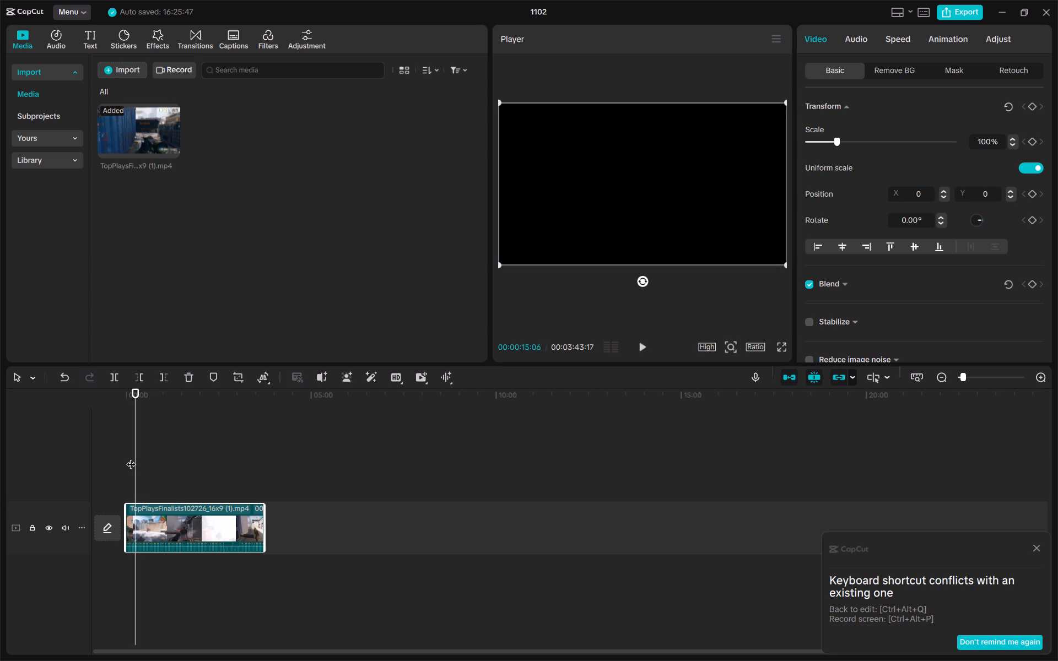
Split the clip at 00:00:14:27, where the play ends and the picture goes black.
key(Left)
key(Left)
key(Left)
key(Left)
key(Left)
key(Left)
key(Left)
key(Left)
key(Left)
key(Left)
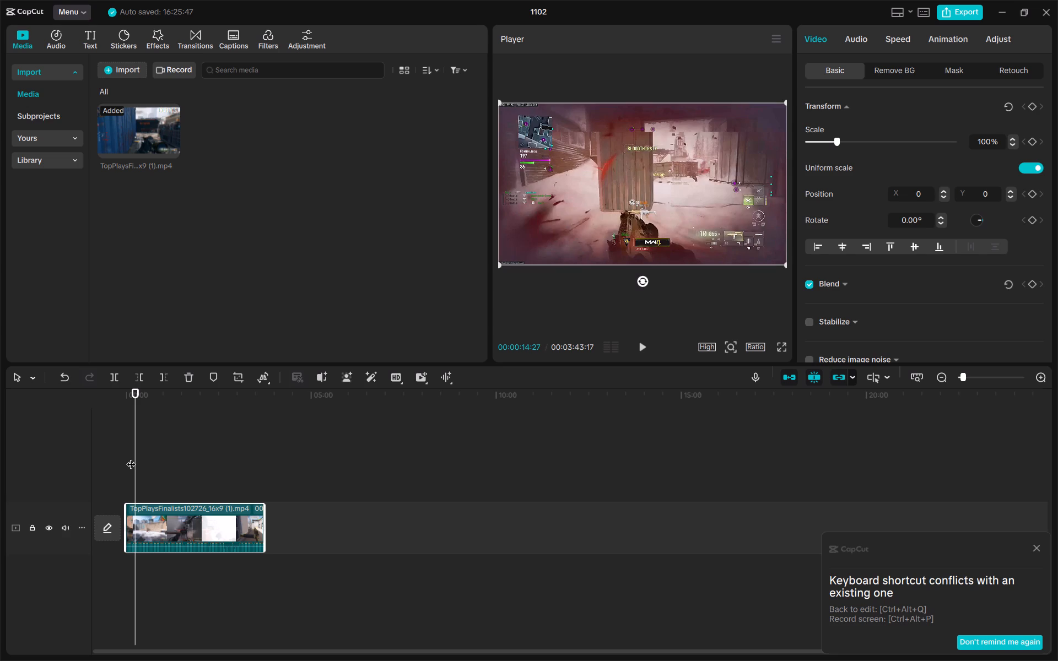
key(Right)
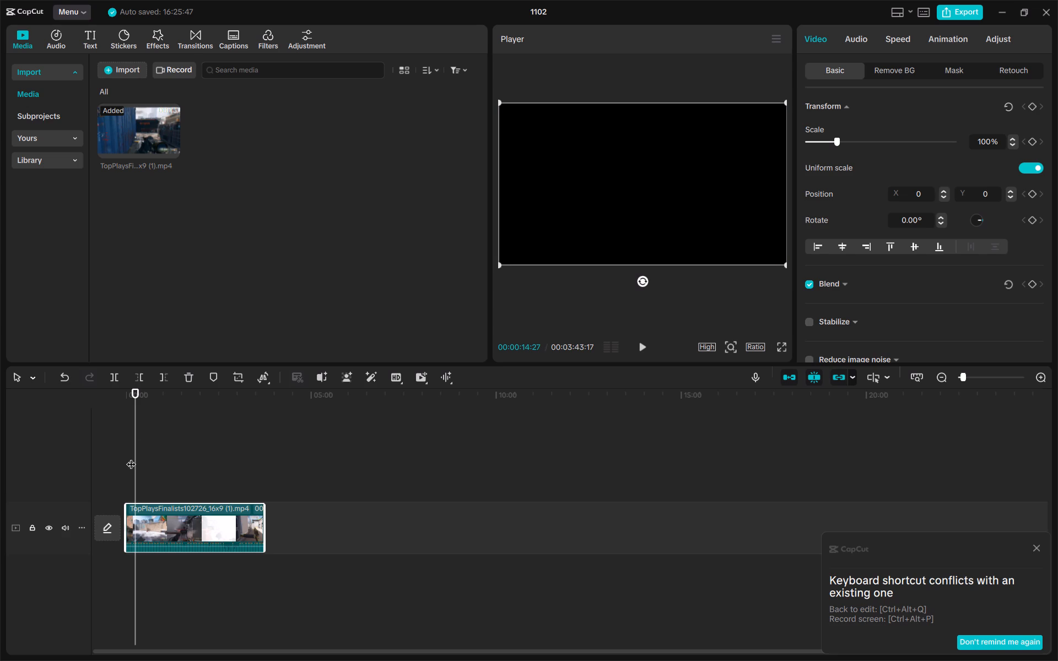
click(112, 371)
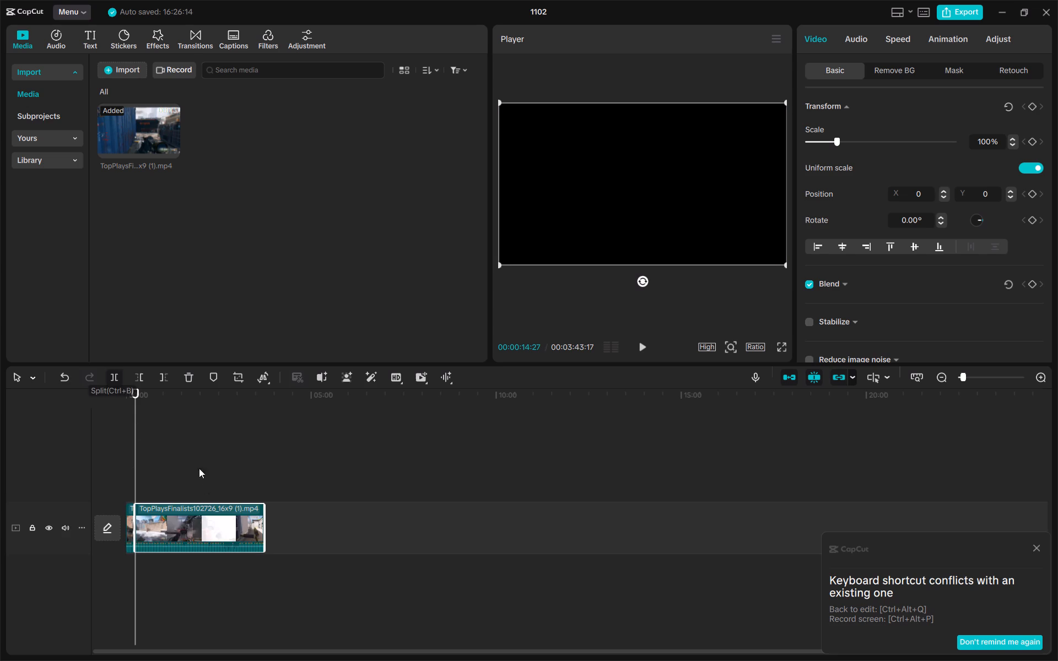
Delete the long part of the clip after the split.
click(196, 520)
click(190, 380)
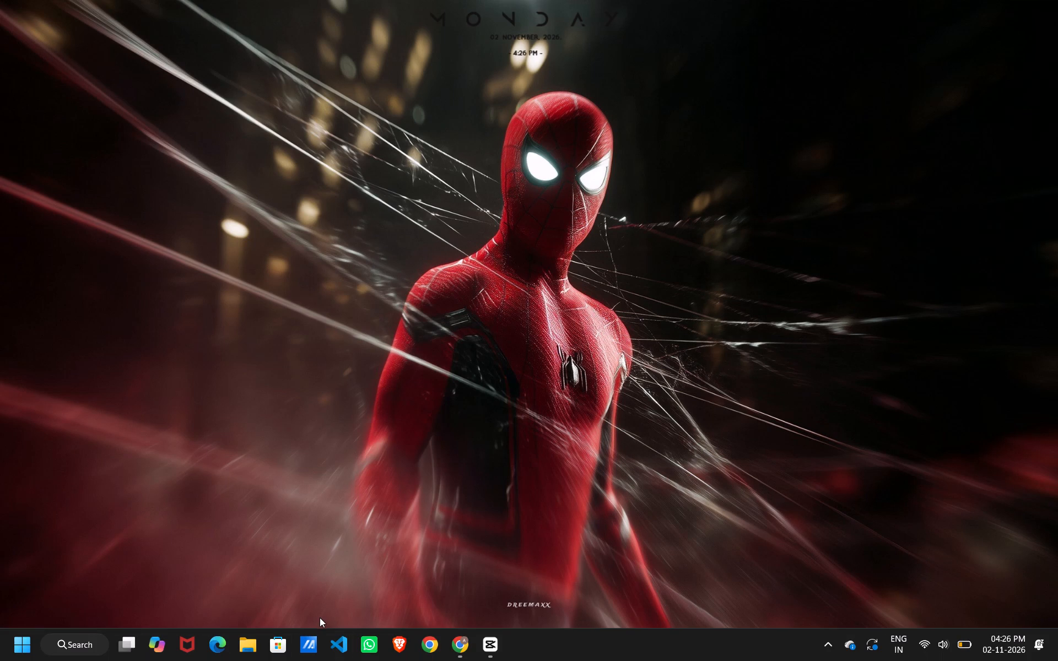
Switch to Chrome, search for "phonk download mp3" in a new tab and open Pixabay's free phonk music page.
click(458, 645)
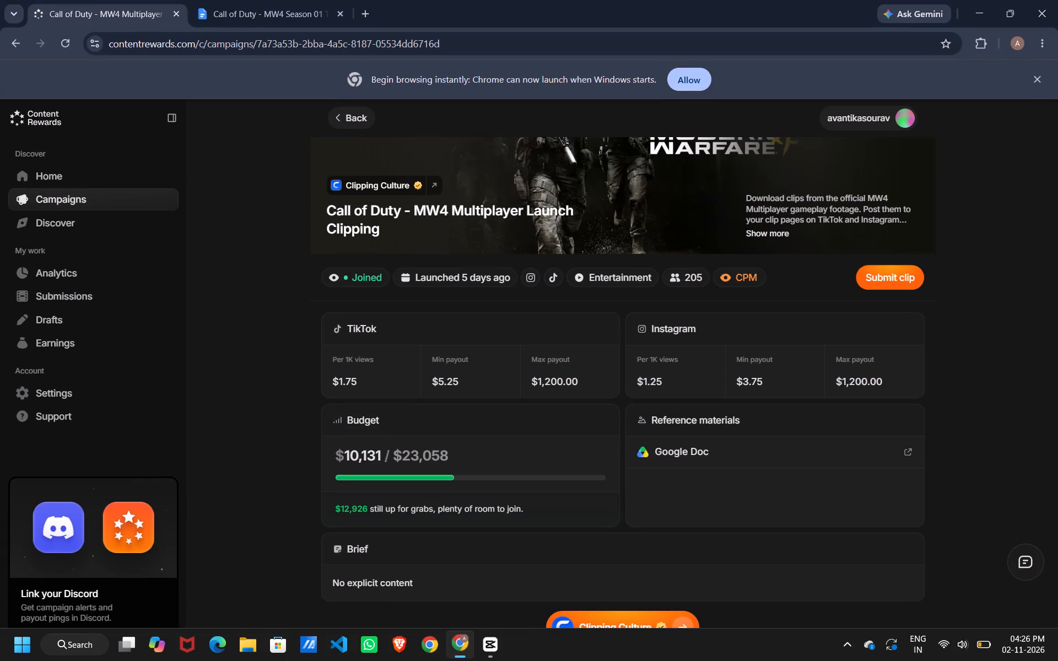
click(361, 8)
text(phon)
click(353, 100)
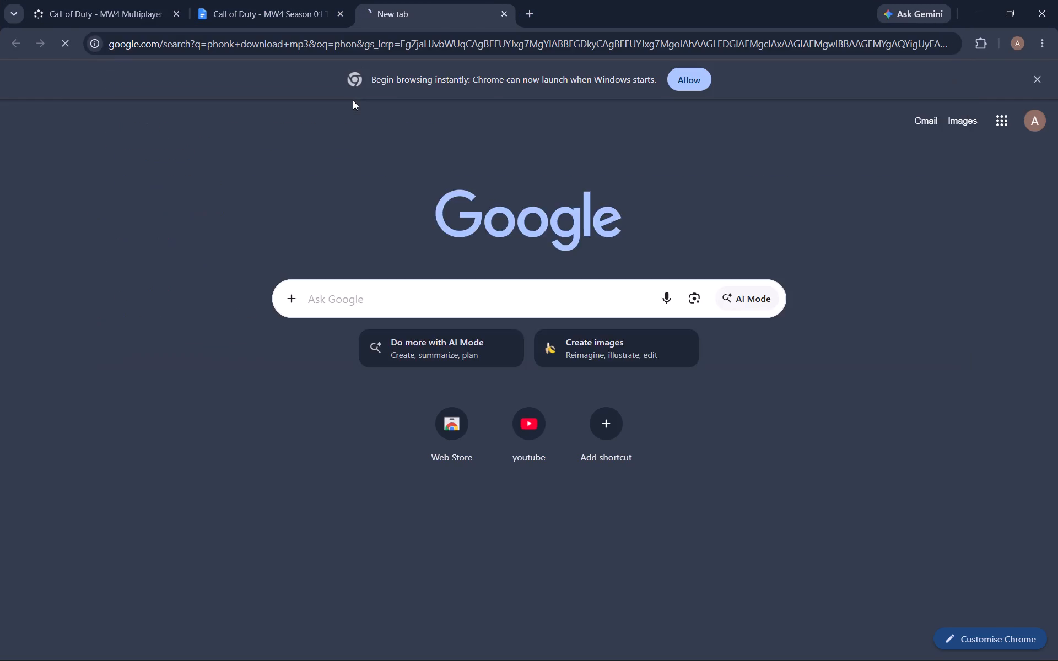
click(196, 245)
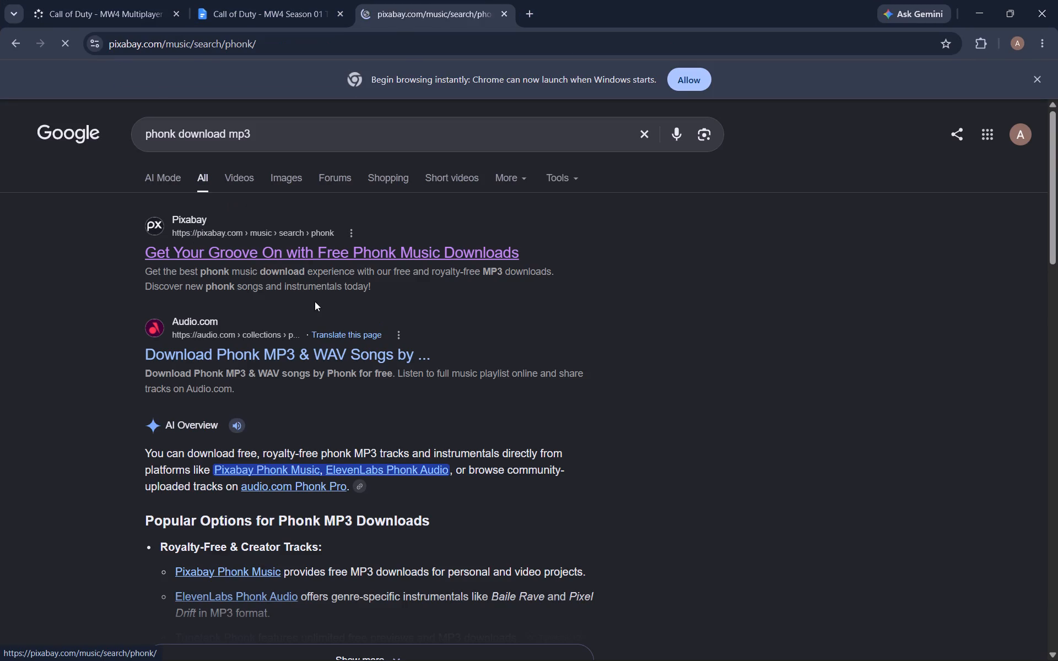
Preview the tracks Indian Phonk Instrumental, Phonk by SolarFLEX and Phonk Aggressive Drift Night to choose background music.
scroll(376, 364, down, 7)
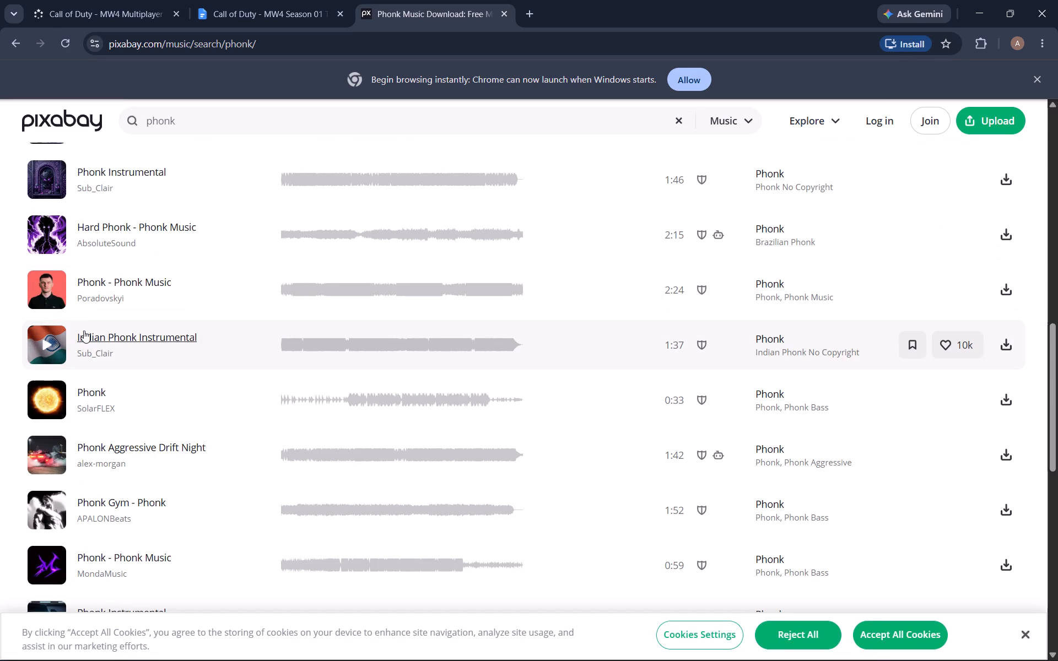
click(40, 344)
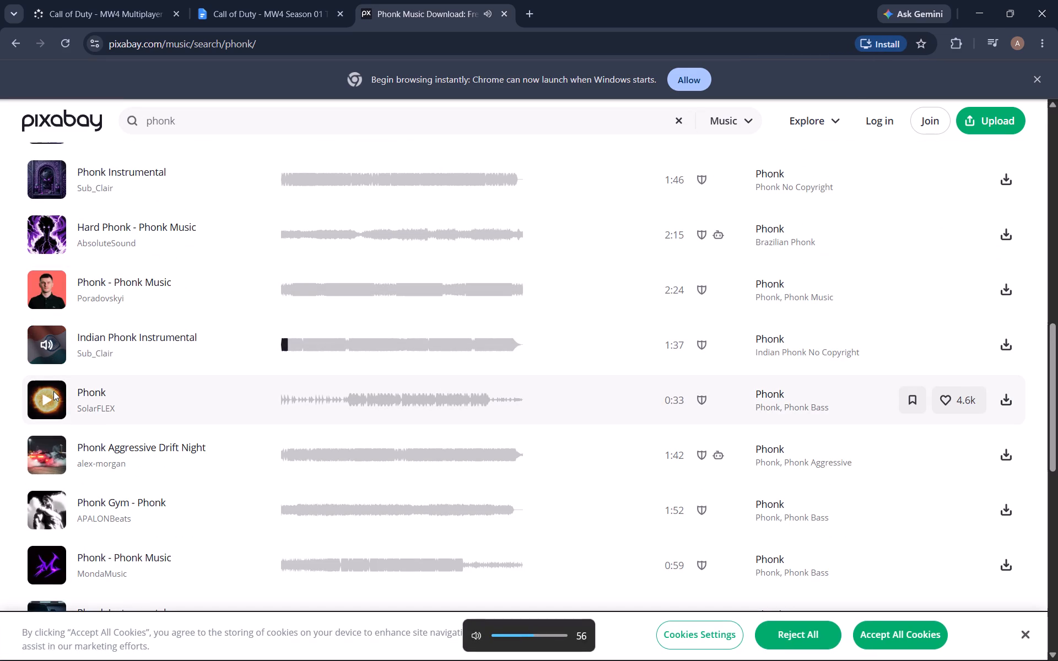
click(53, 394)
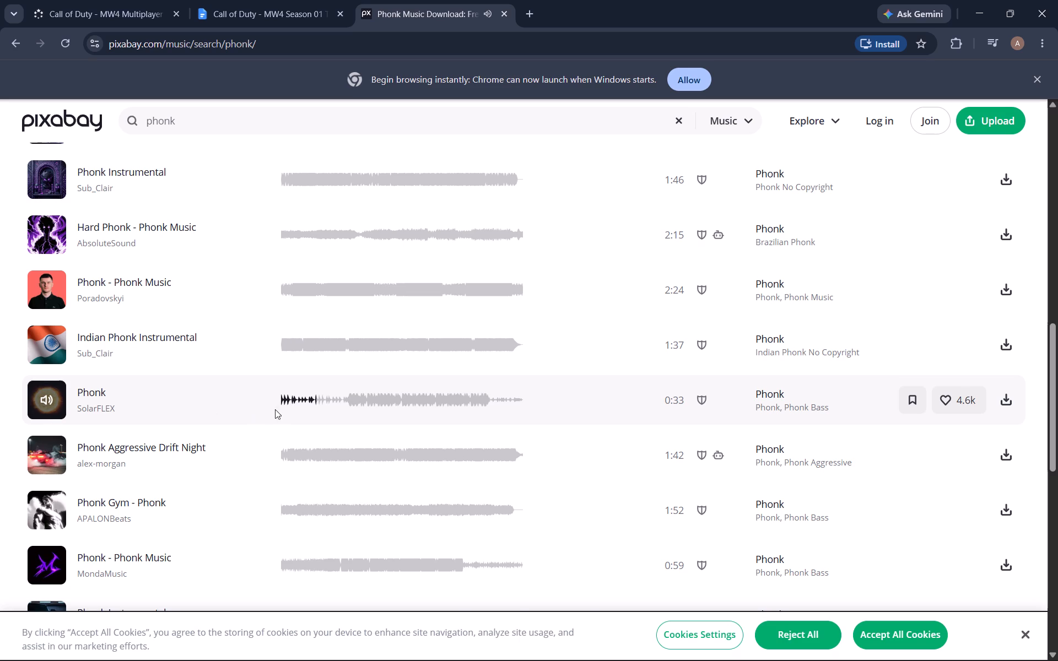
click(350, 403)
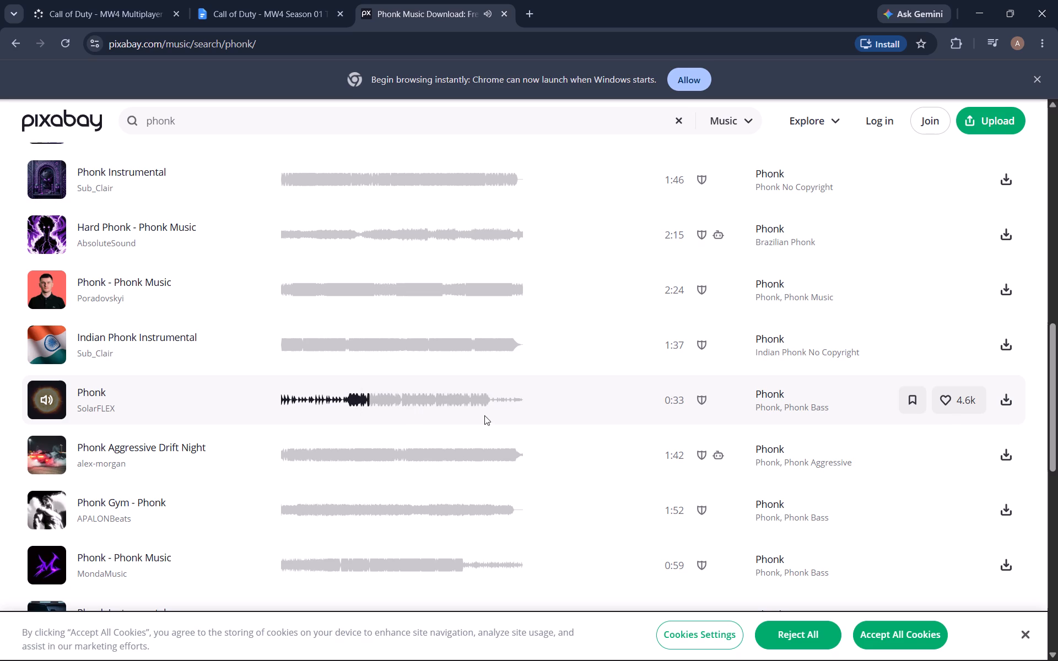
scroll(355, 412, left, 1)
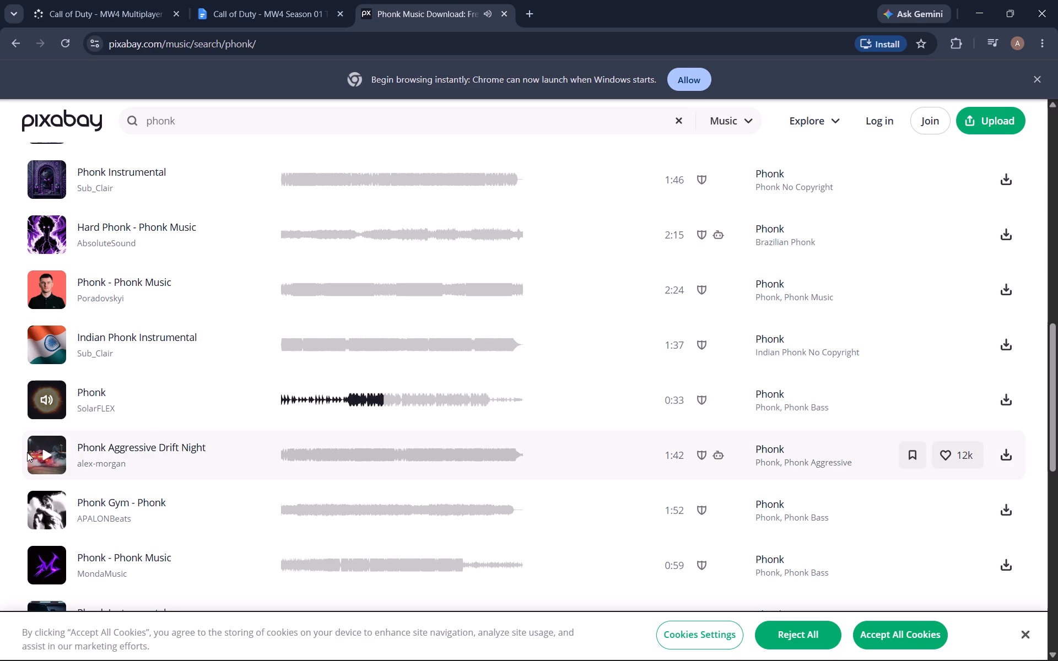
click(43, 451)
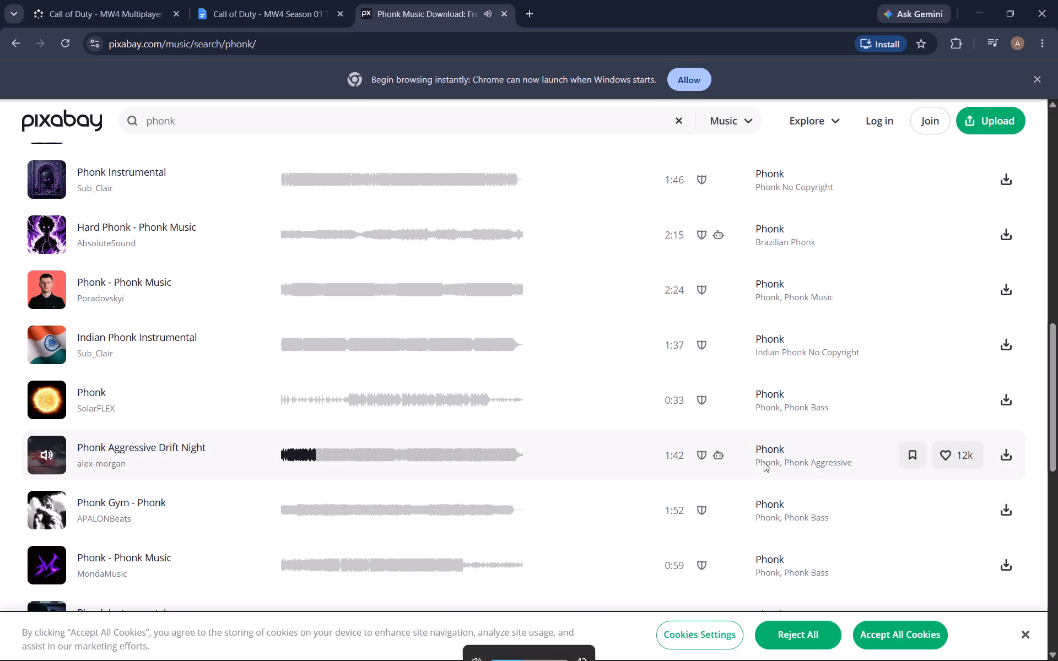
Download the track Phonk Aggressive Drift Night as an MP3 and stop its preview.
click(1001, 448)
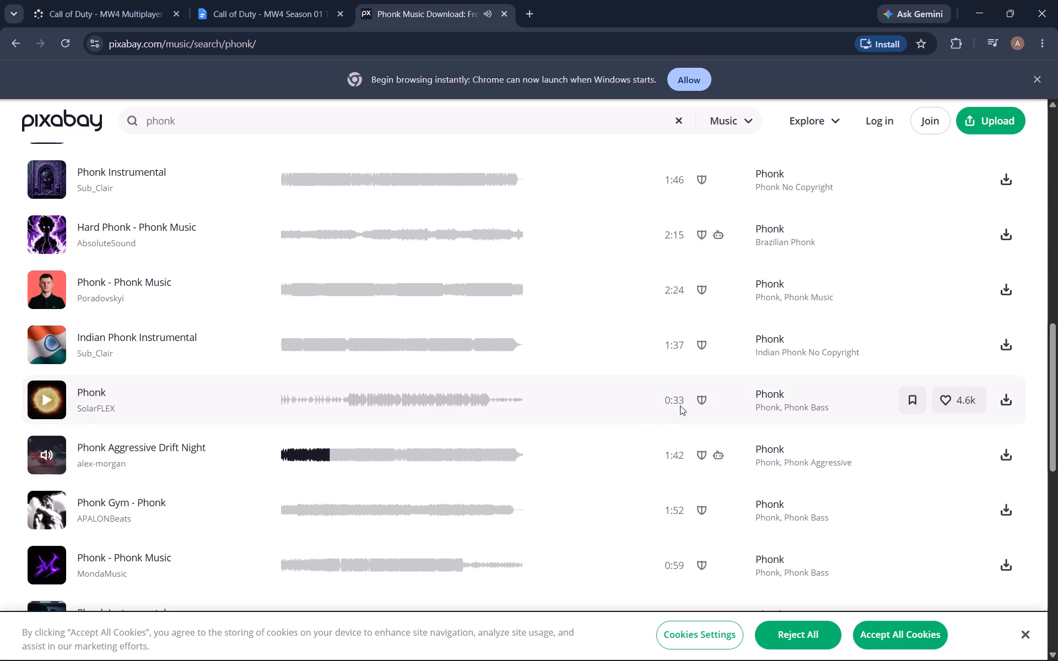
click(1007, 455)
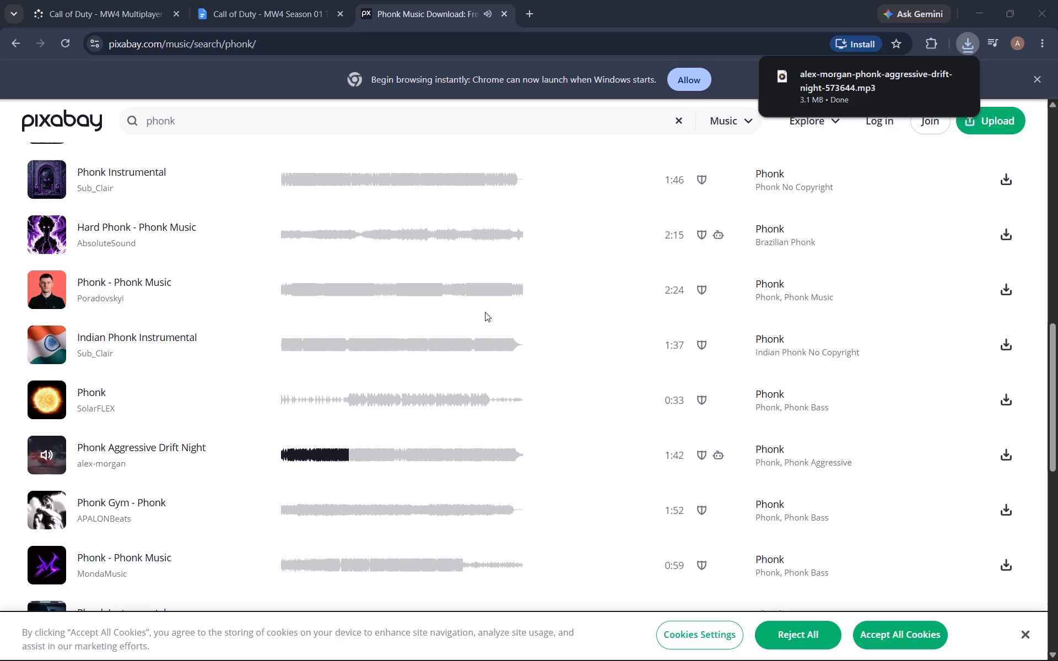
click(51, 452)
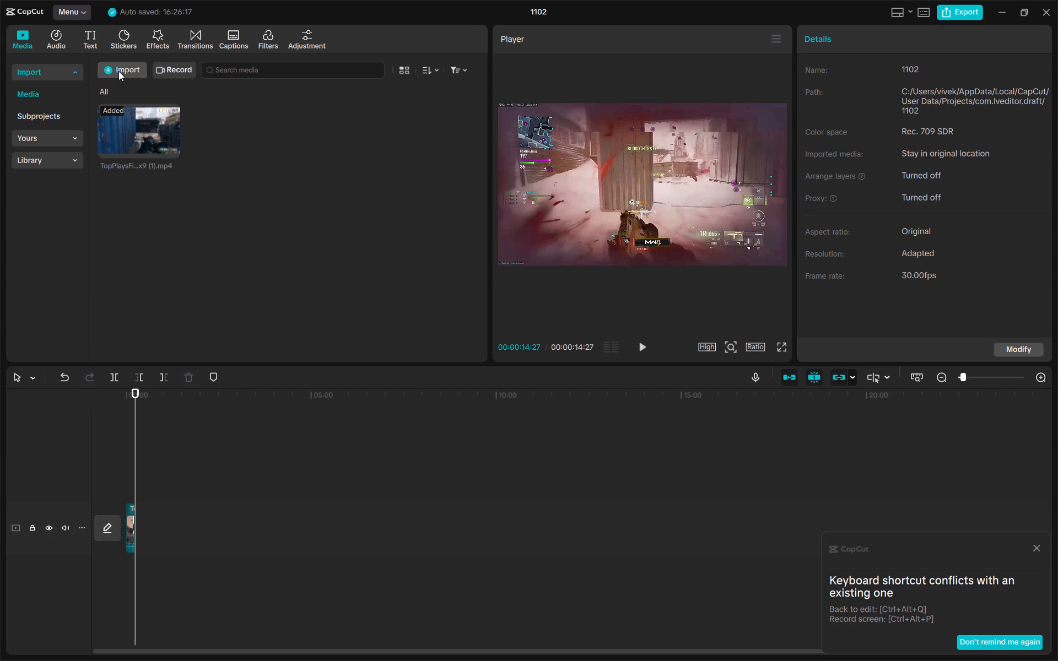
Import the Phonk Aggressive Drift Night MP3 from Downloads and place it below the video at the start of the timeline.
click(118, 71)
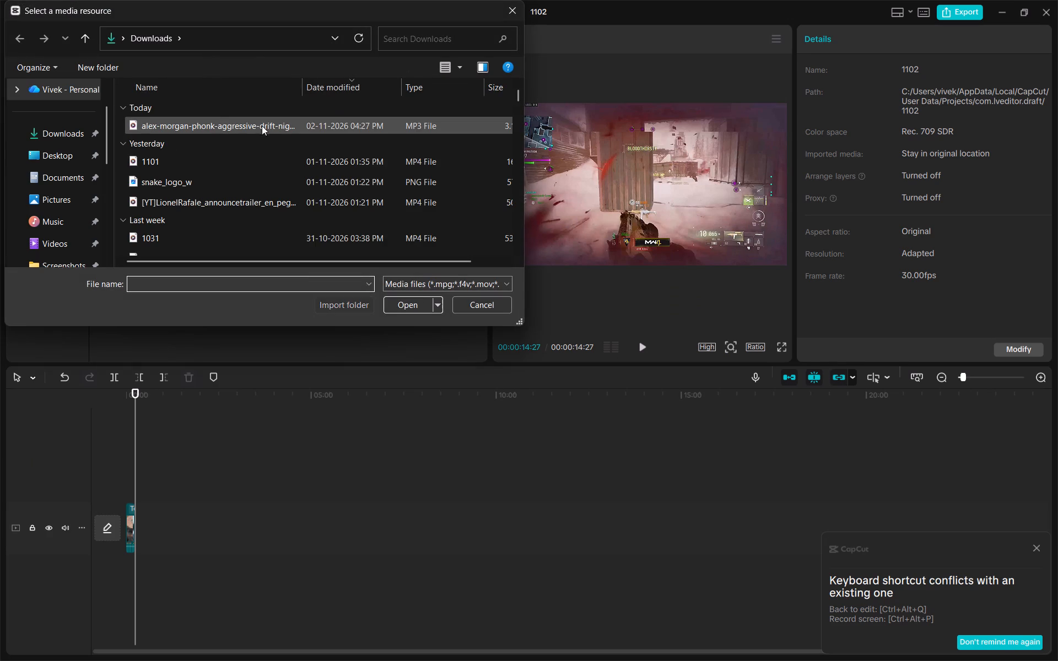
click(87, 142)
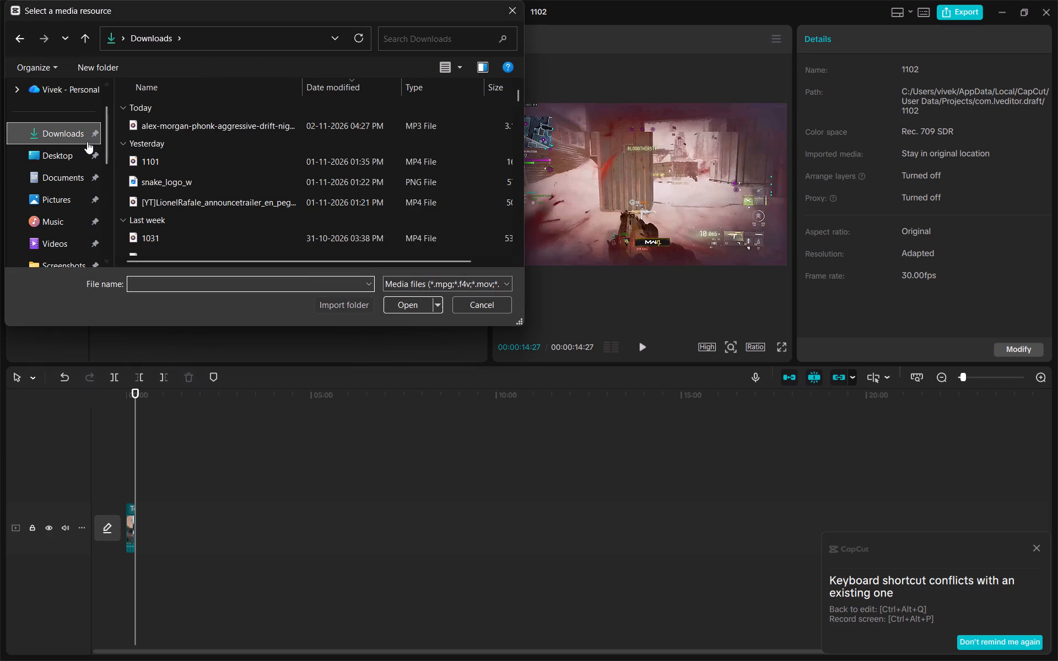
click(186, 127)
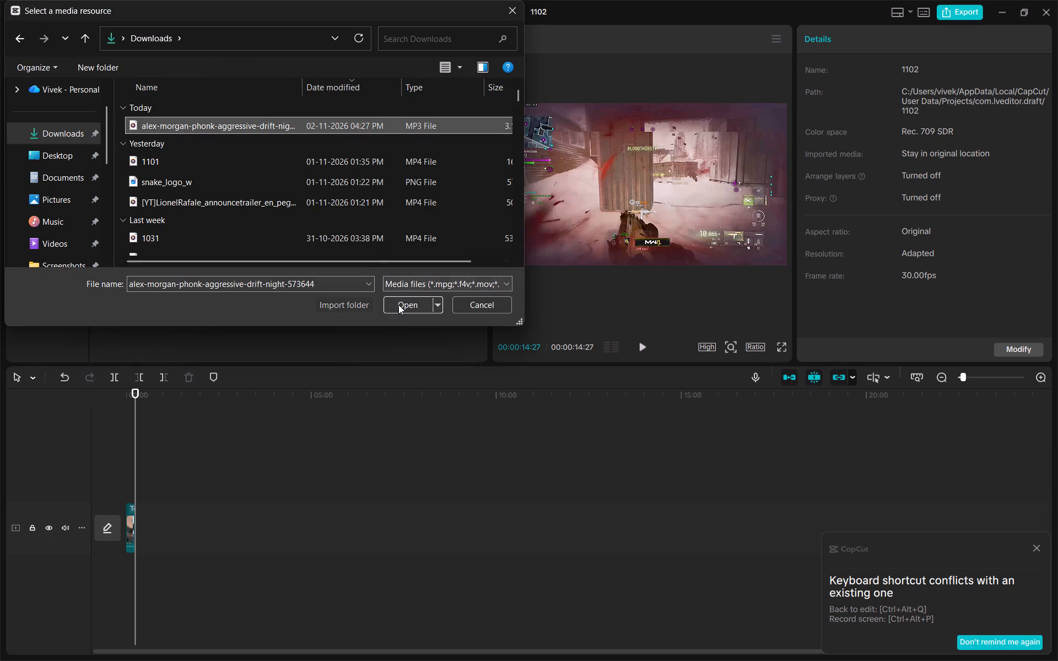
click(398, 305)
ctrl+scroll(199, 495, up, 3)
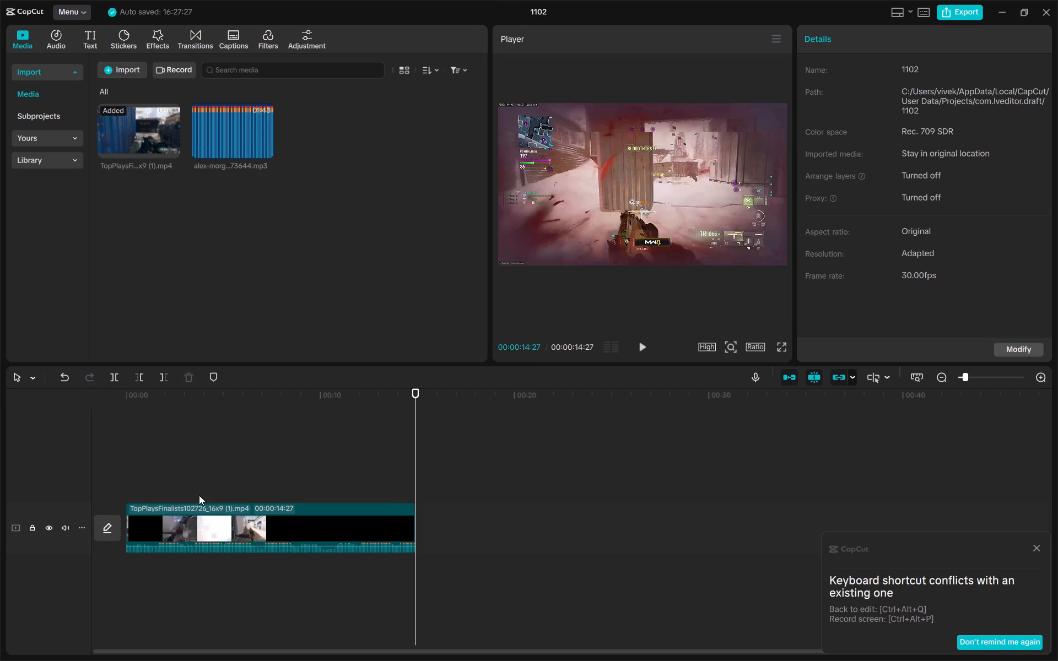
drag(215, 151, 121, 572)
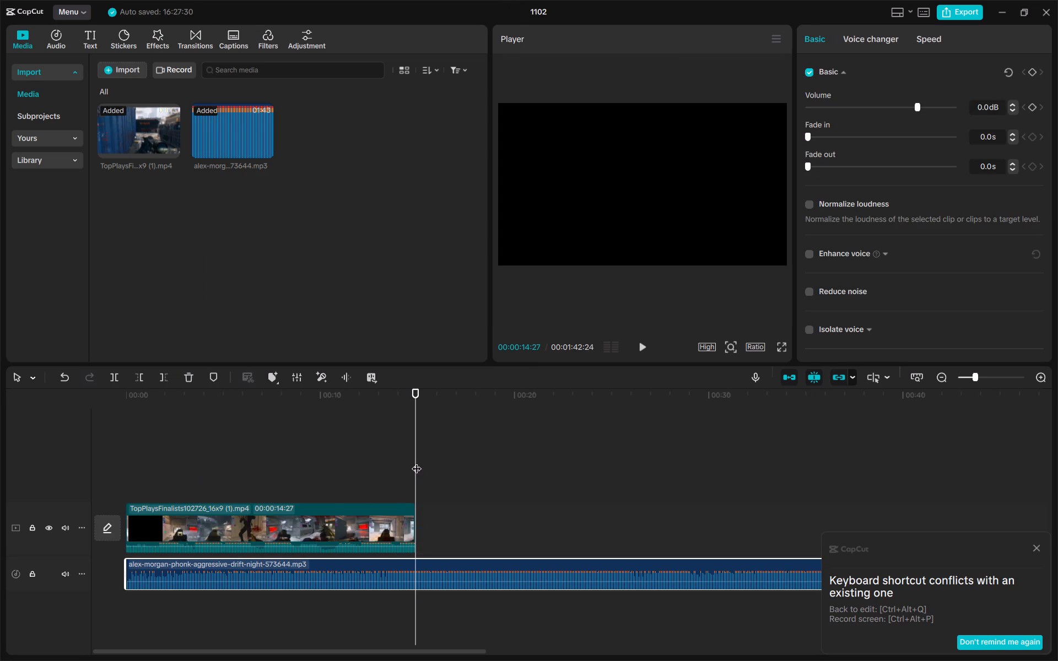
Play the edit from the beginning and set the project's aspect ratio to 9:16.
drag(416, 462, 0, 548)
key(space)
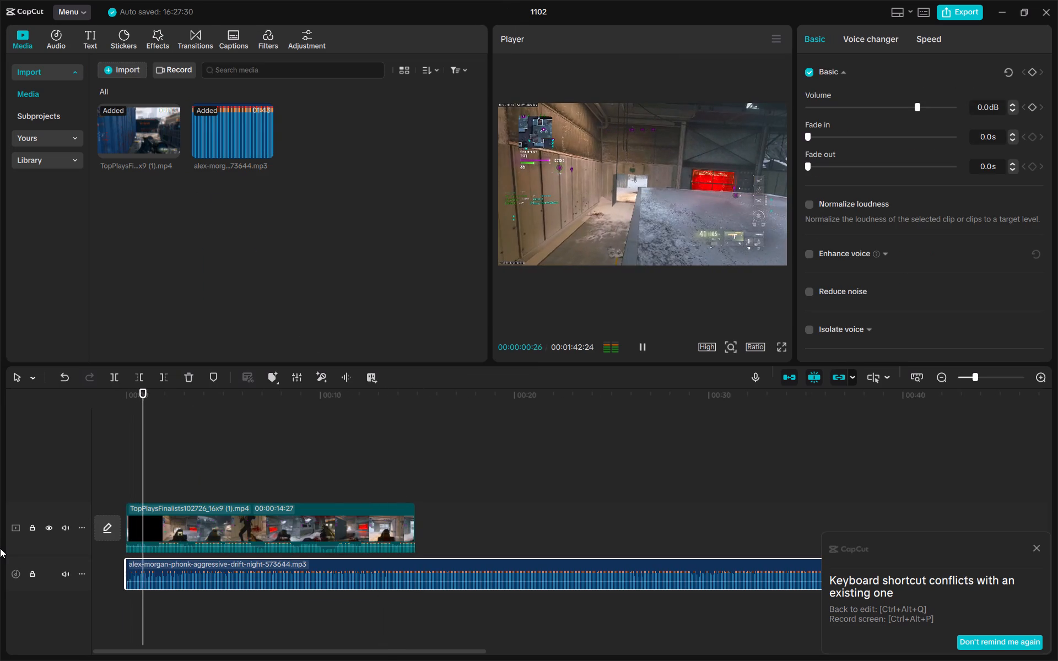
click(759, 353)
click(759, 341)
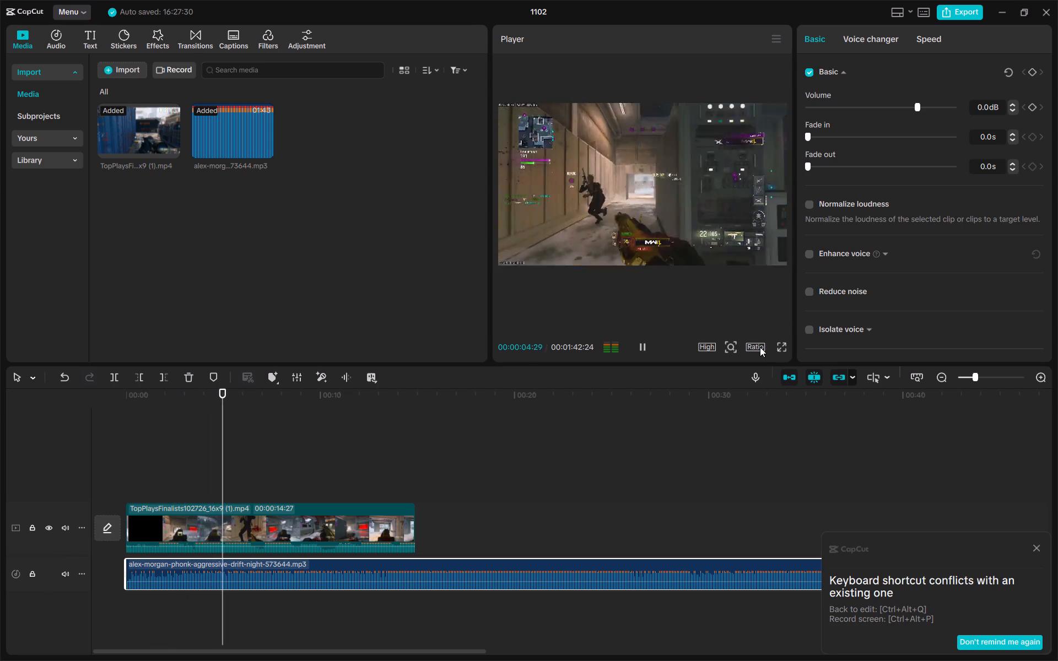
click(760, 347)
click(796, 500)
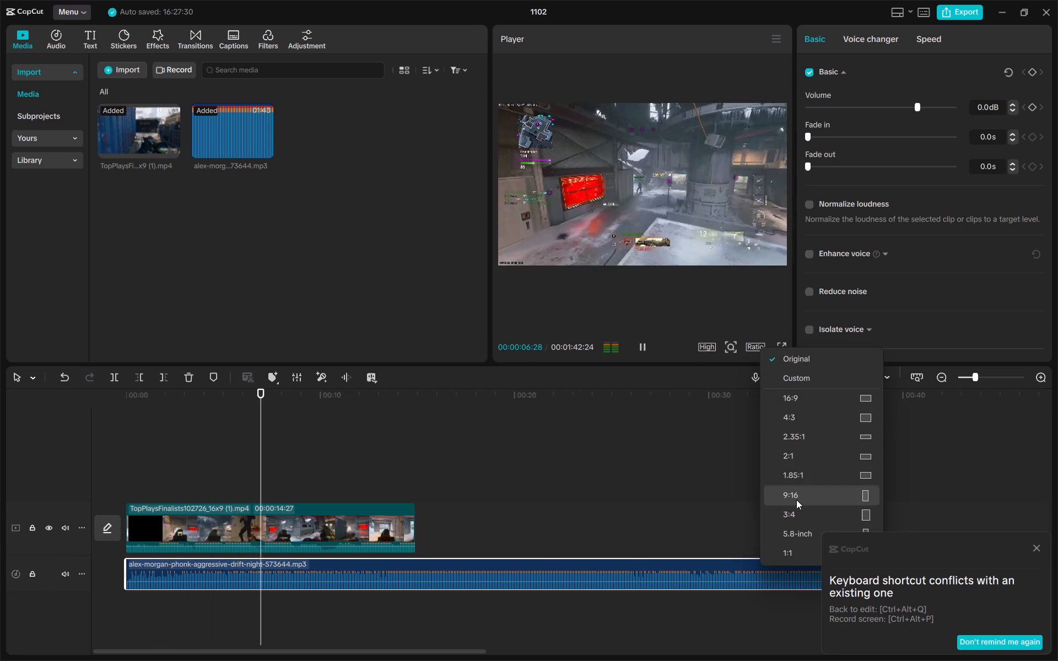
Play the clip with the music repeatedly, stopping and restarting to find the right cut point for the music.
key(space)
key(space)
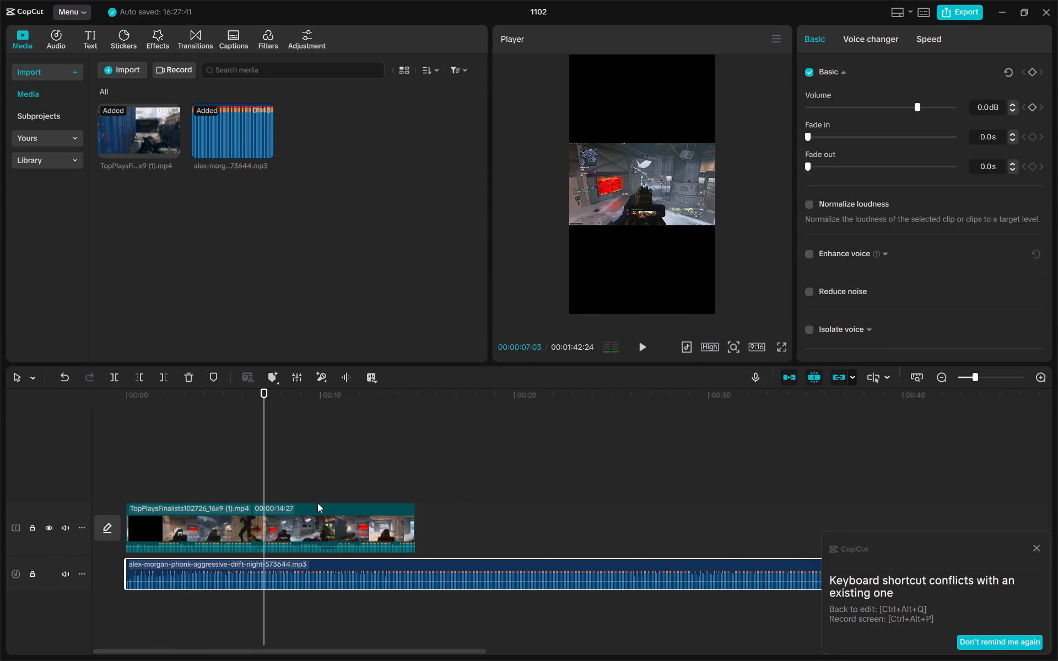
key(space)
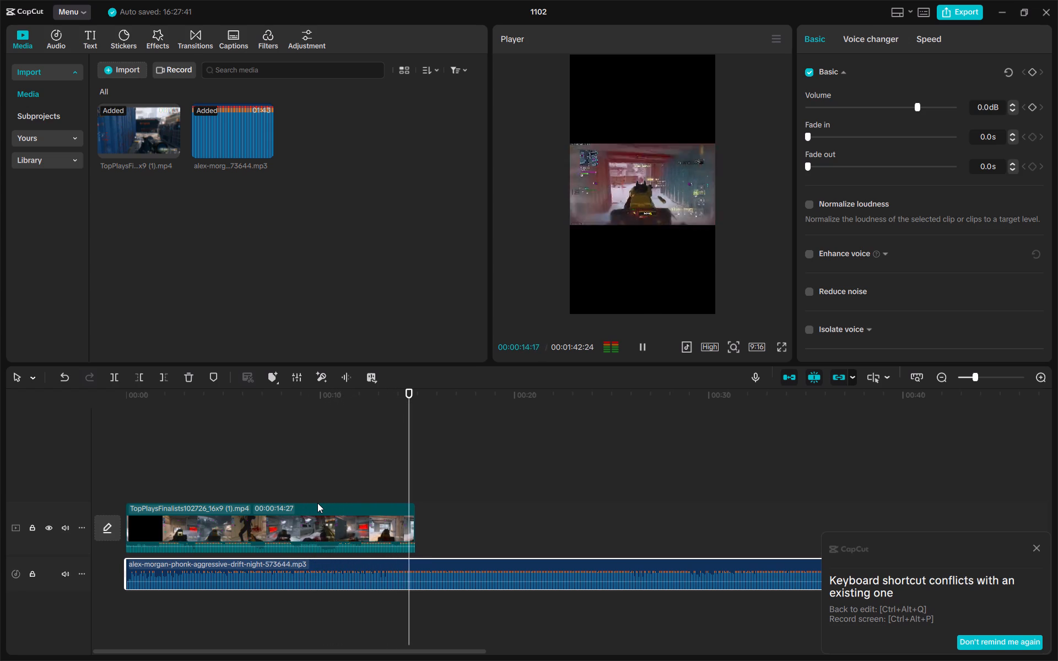
key(space)
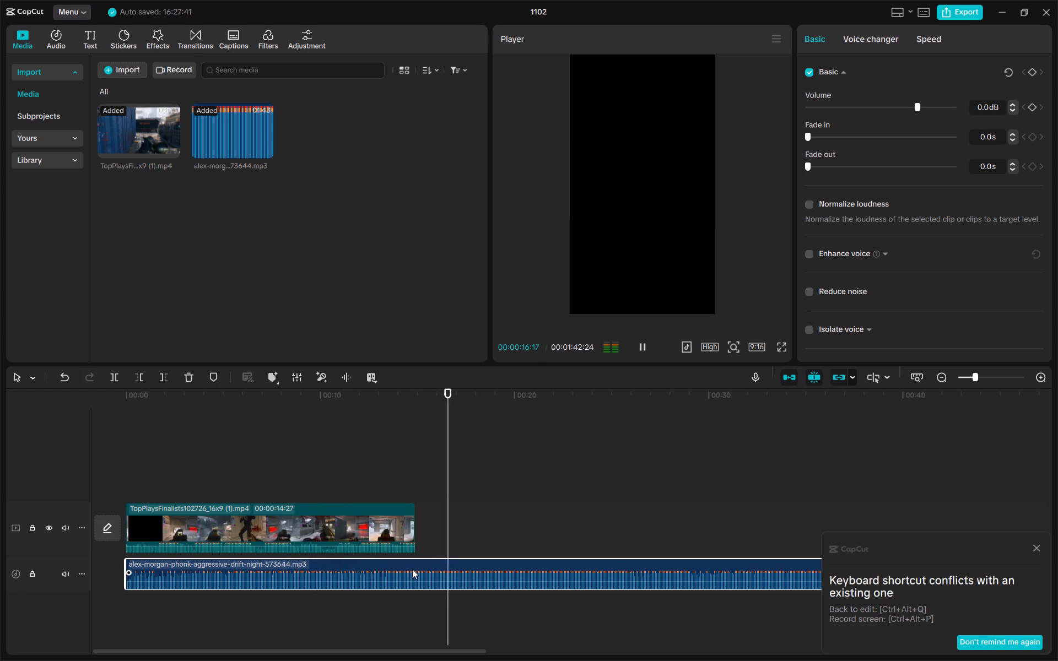
drag(447, 527, 208, 527)
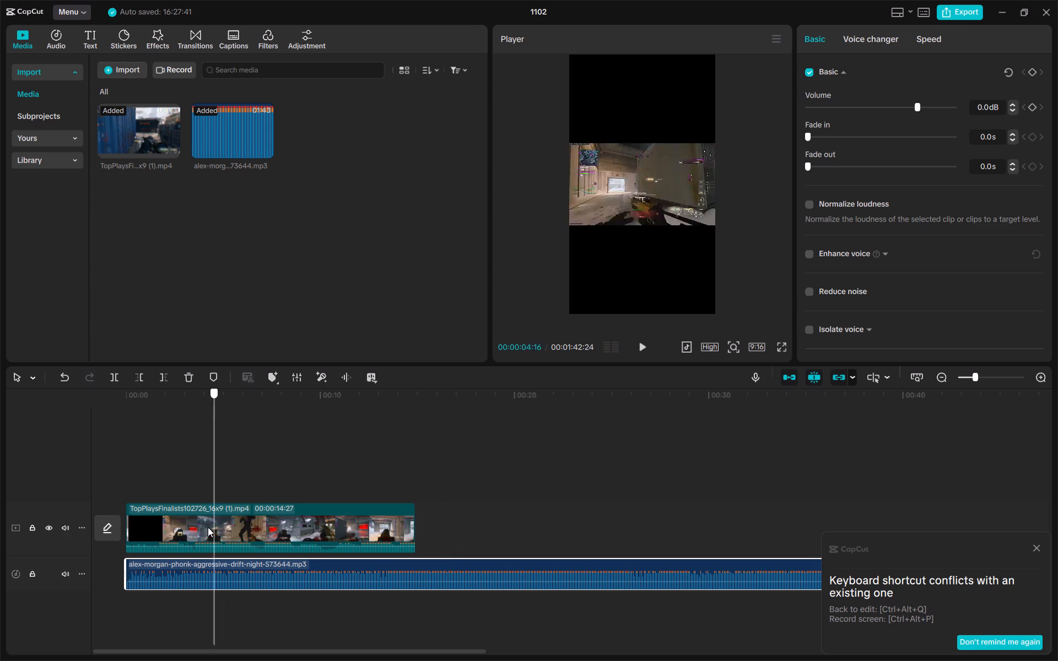
drag(208, 527, 94, 539)
key(space)
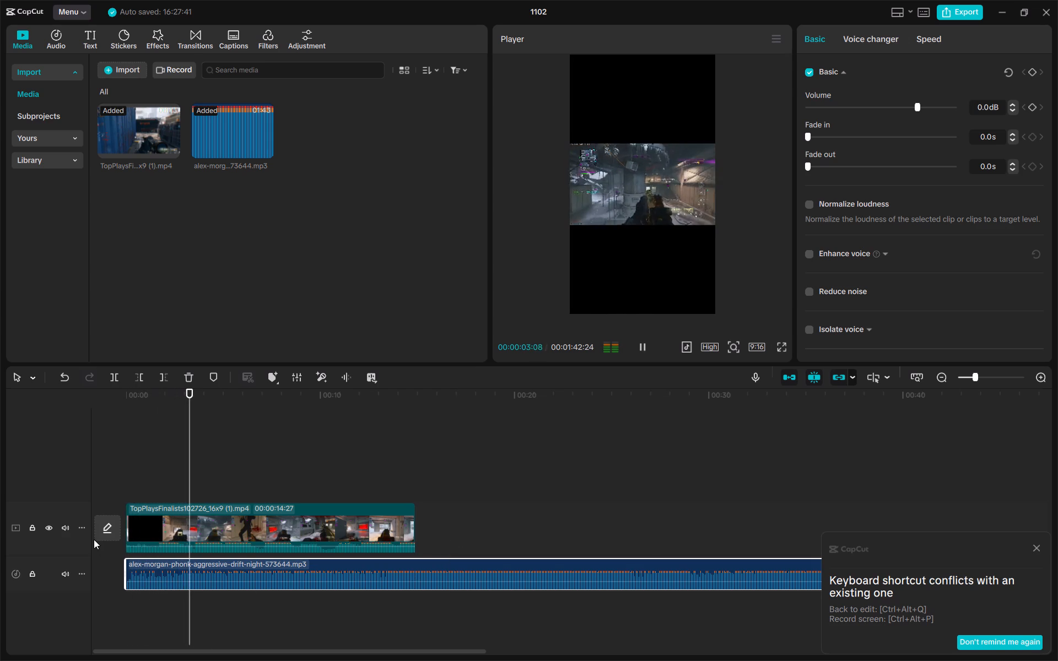
key(space)
key(space)
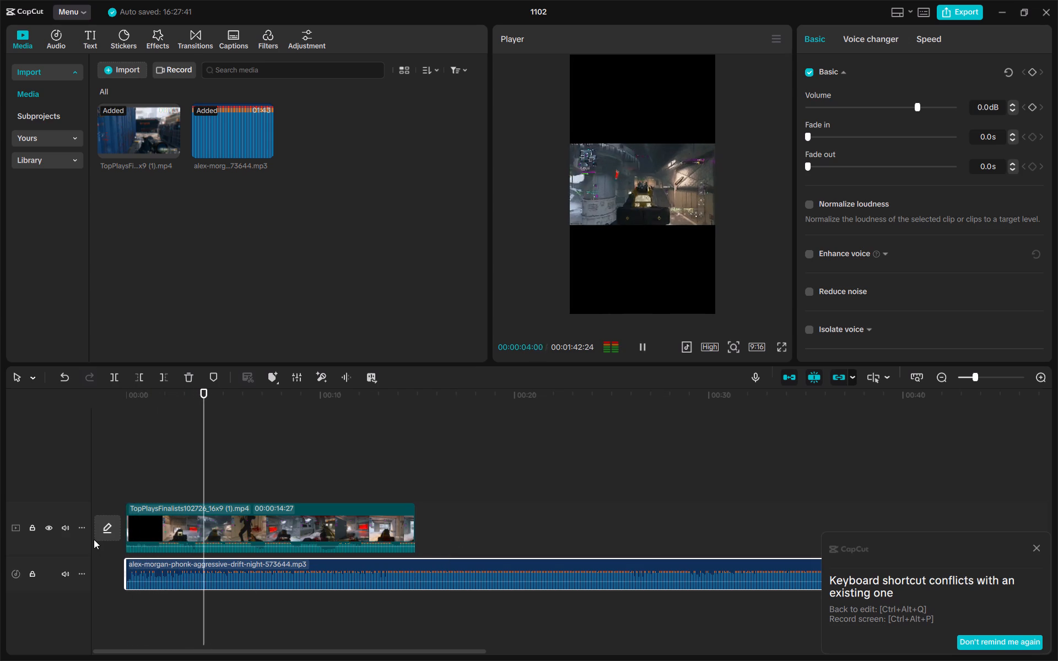
key(space)
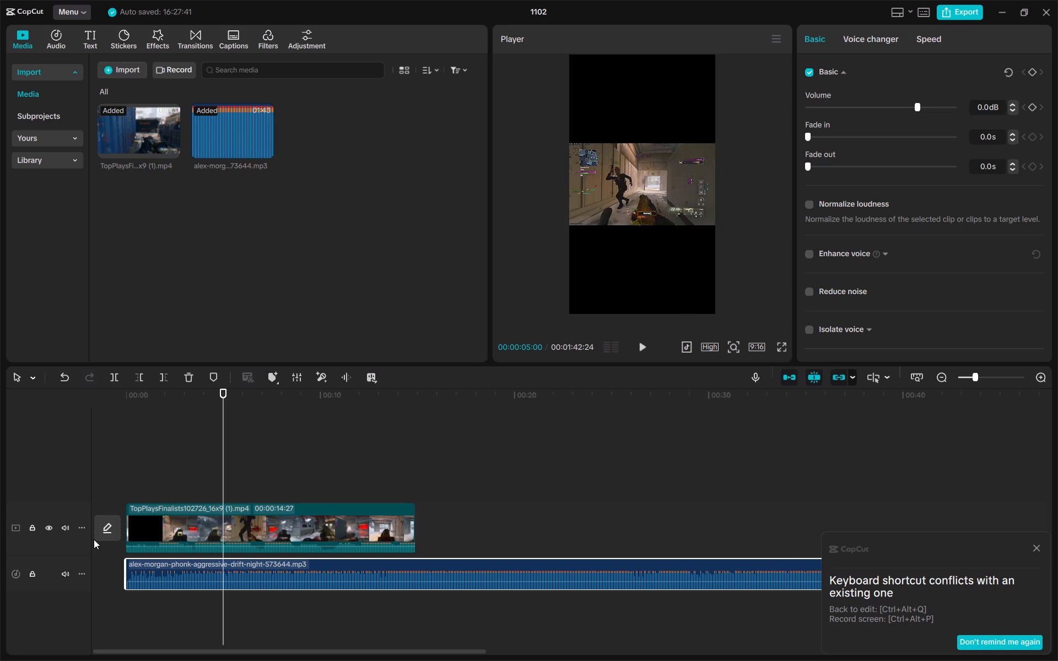
key(space)
key(space)
key(space)
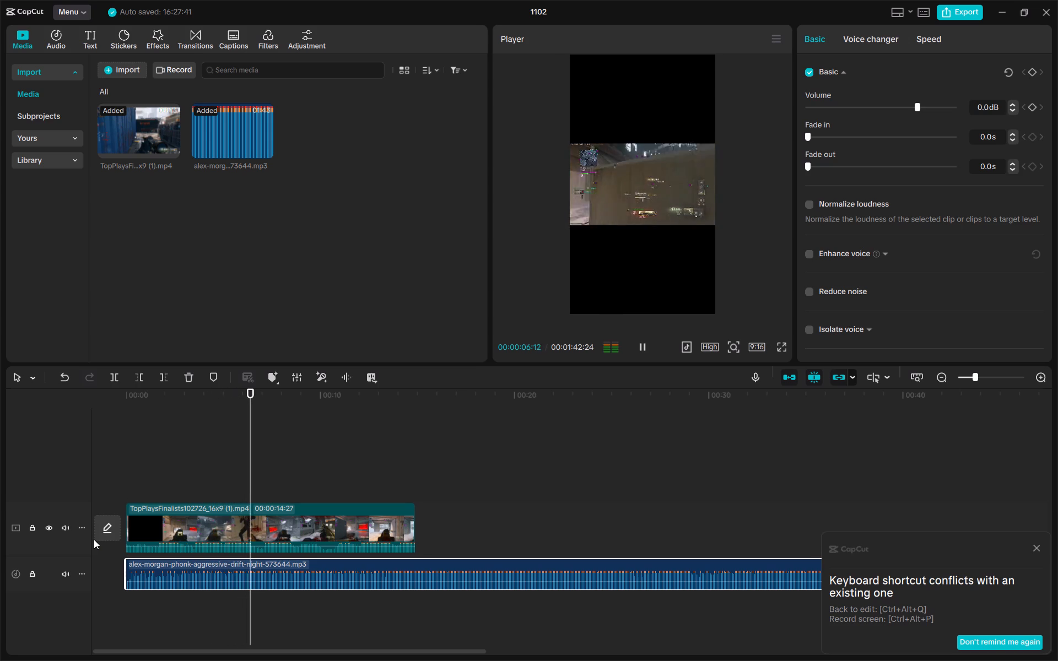
key(space)
key(space)
key(space)
key(space)
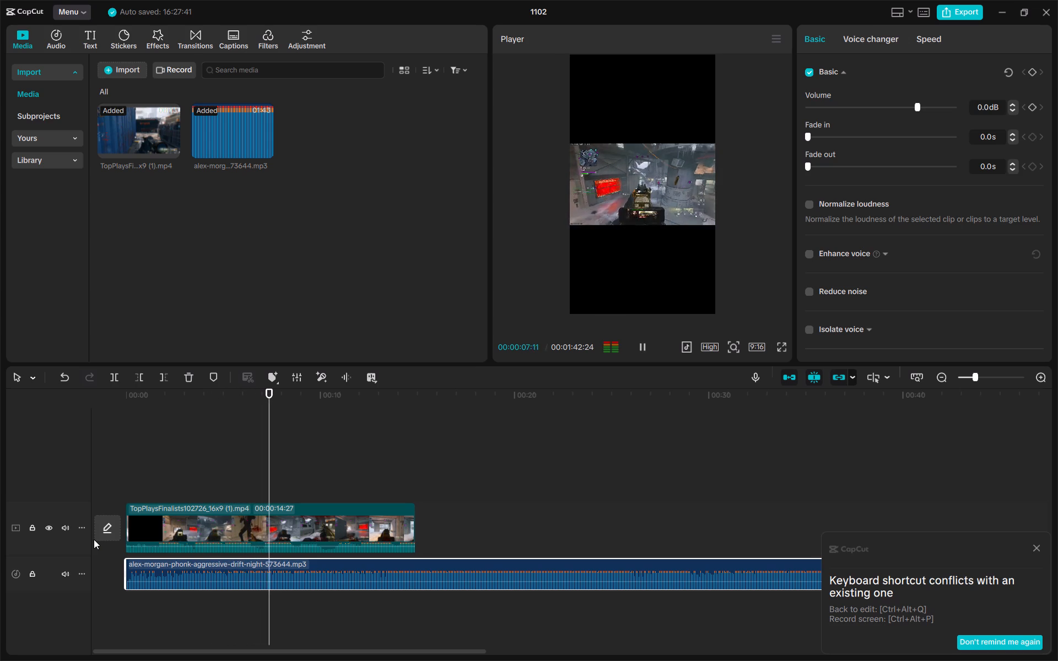
click(178, 448)
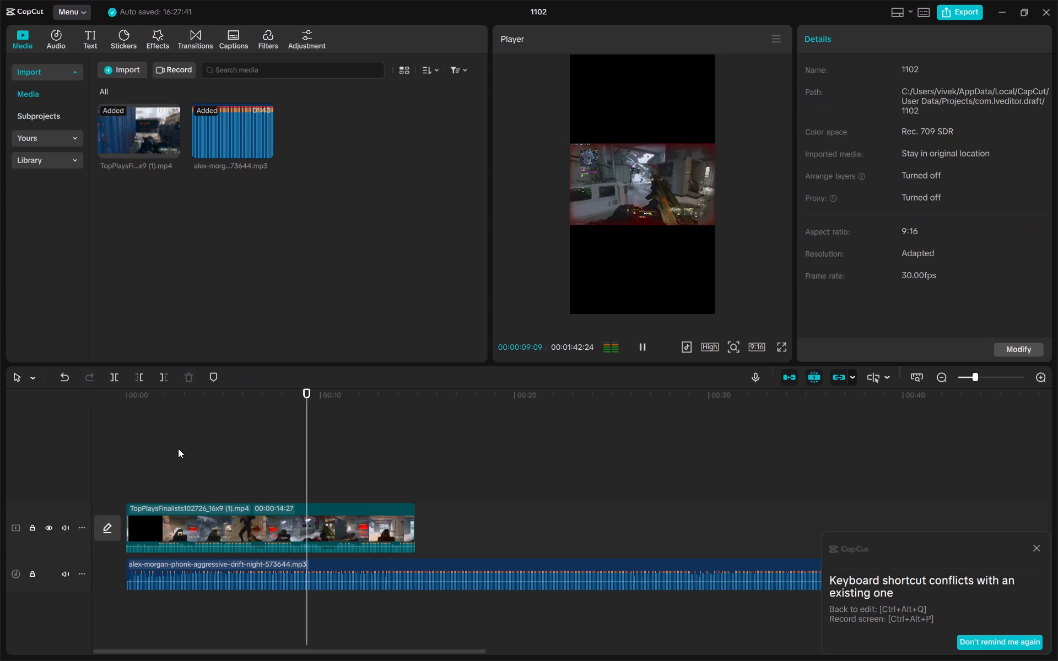
key(space)
key(space)
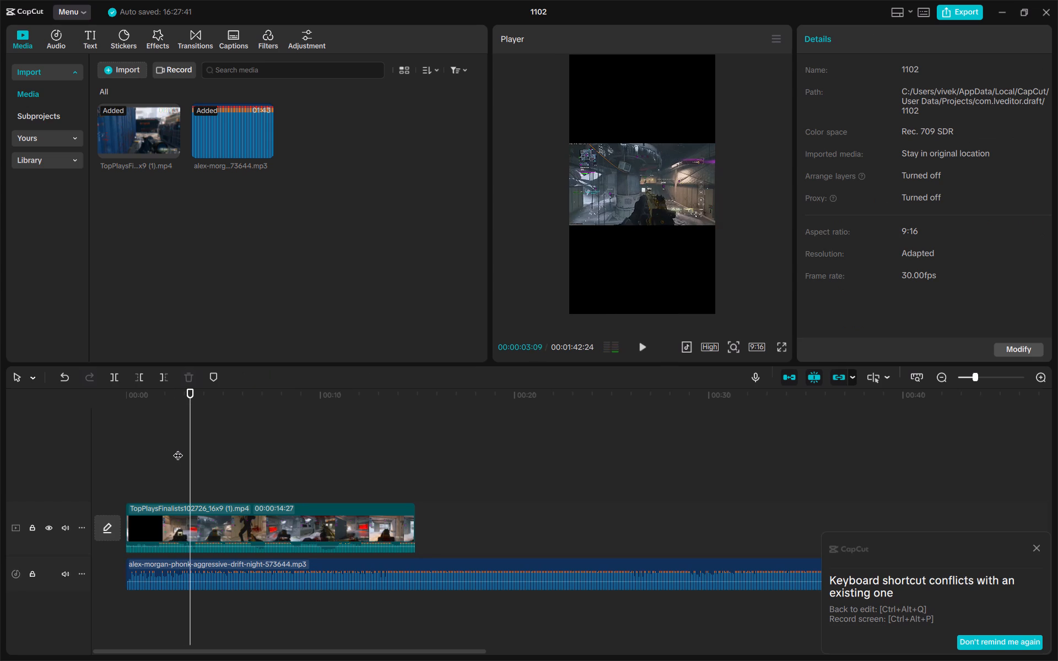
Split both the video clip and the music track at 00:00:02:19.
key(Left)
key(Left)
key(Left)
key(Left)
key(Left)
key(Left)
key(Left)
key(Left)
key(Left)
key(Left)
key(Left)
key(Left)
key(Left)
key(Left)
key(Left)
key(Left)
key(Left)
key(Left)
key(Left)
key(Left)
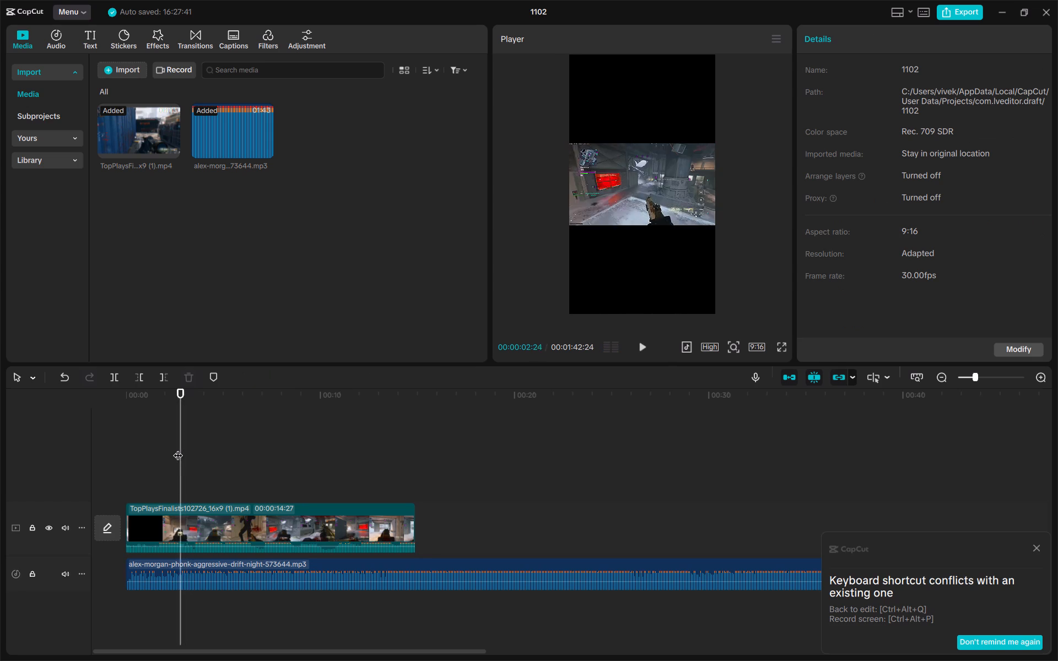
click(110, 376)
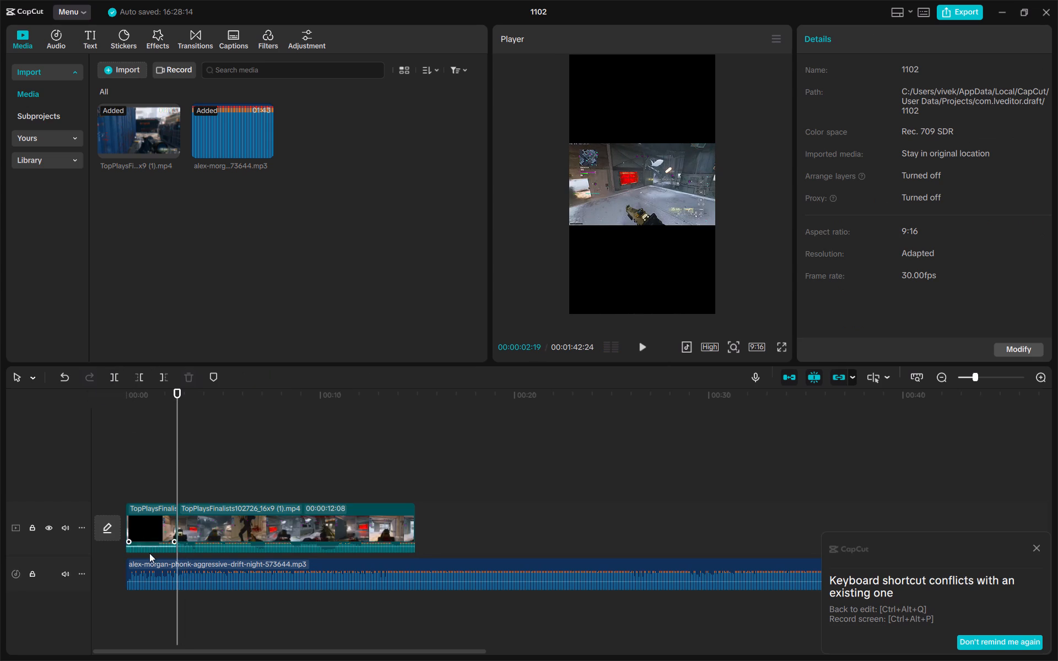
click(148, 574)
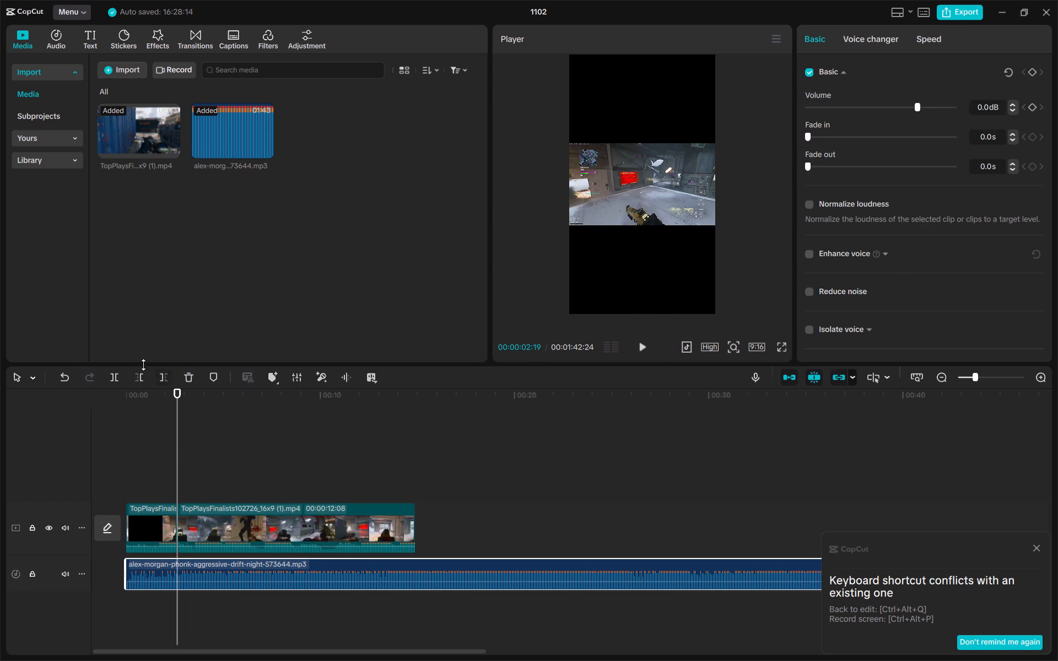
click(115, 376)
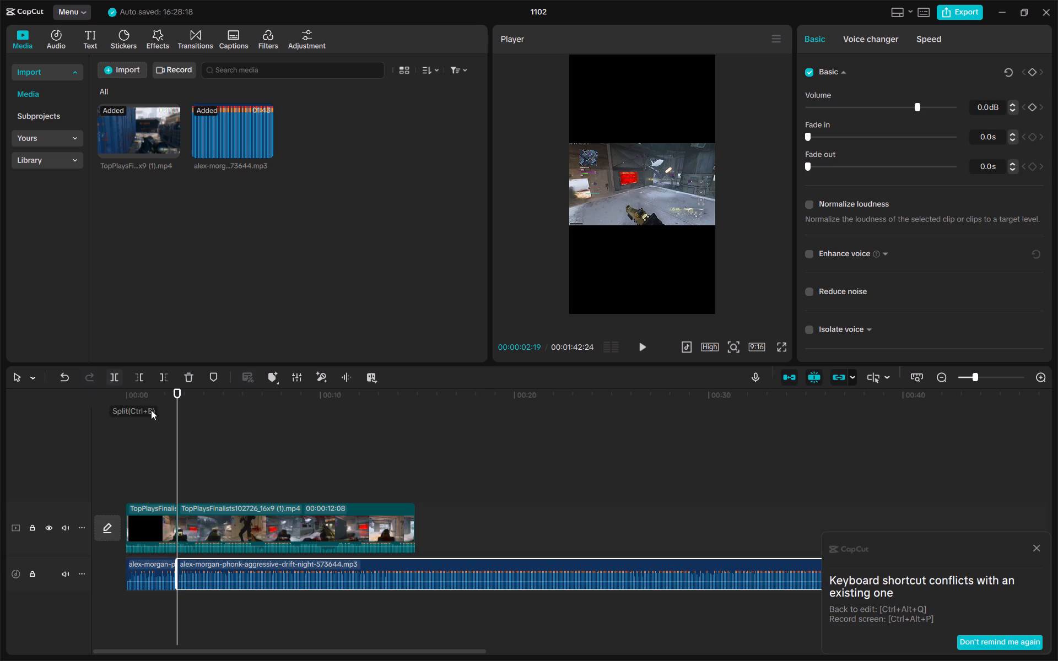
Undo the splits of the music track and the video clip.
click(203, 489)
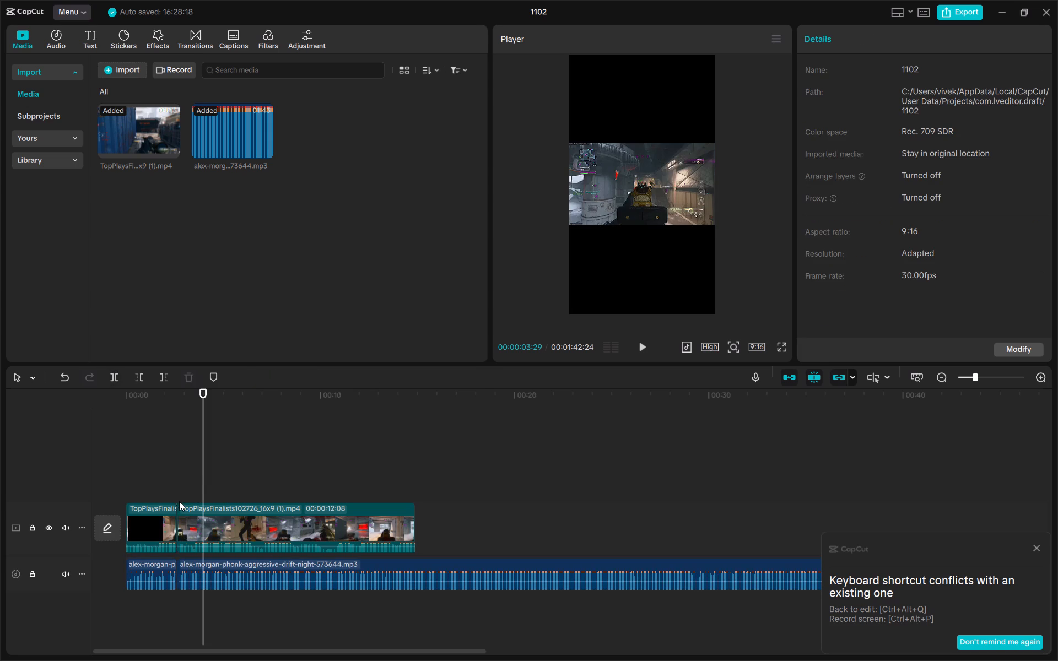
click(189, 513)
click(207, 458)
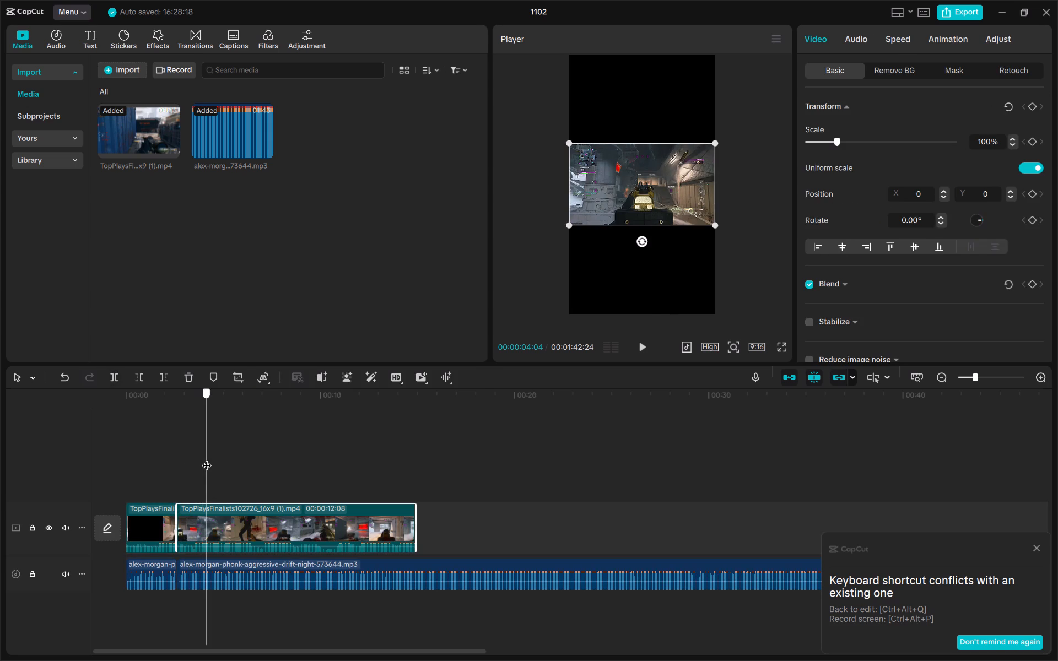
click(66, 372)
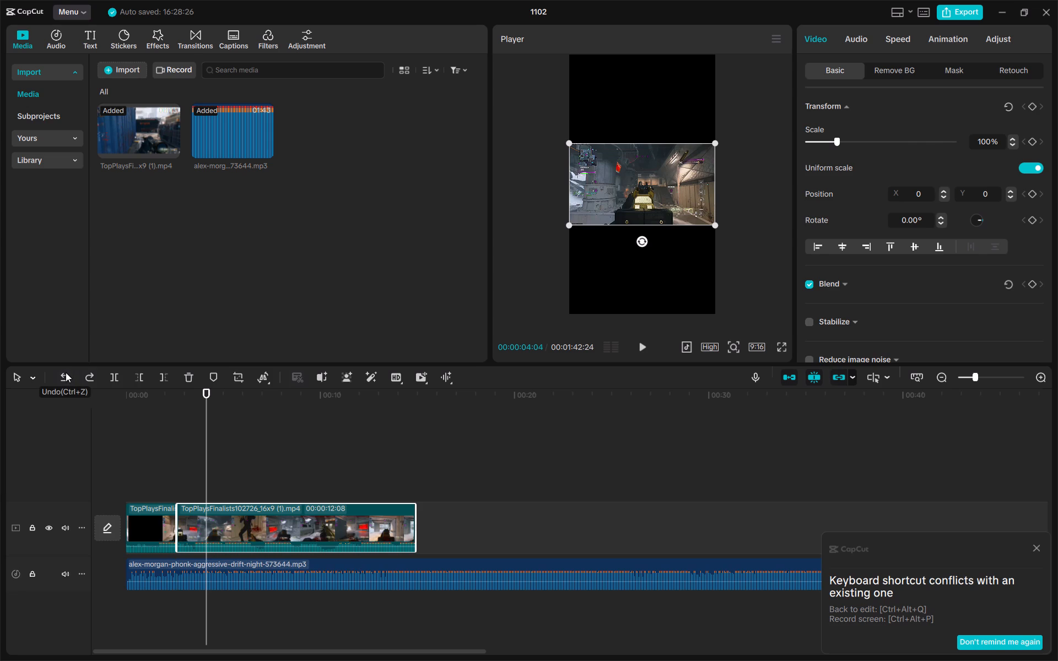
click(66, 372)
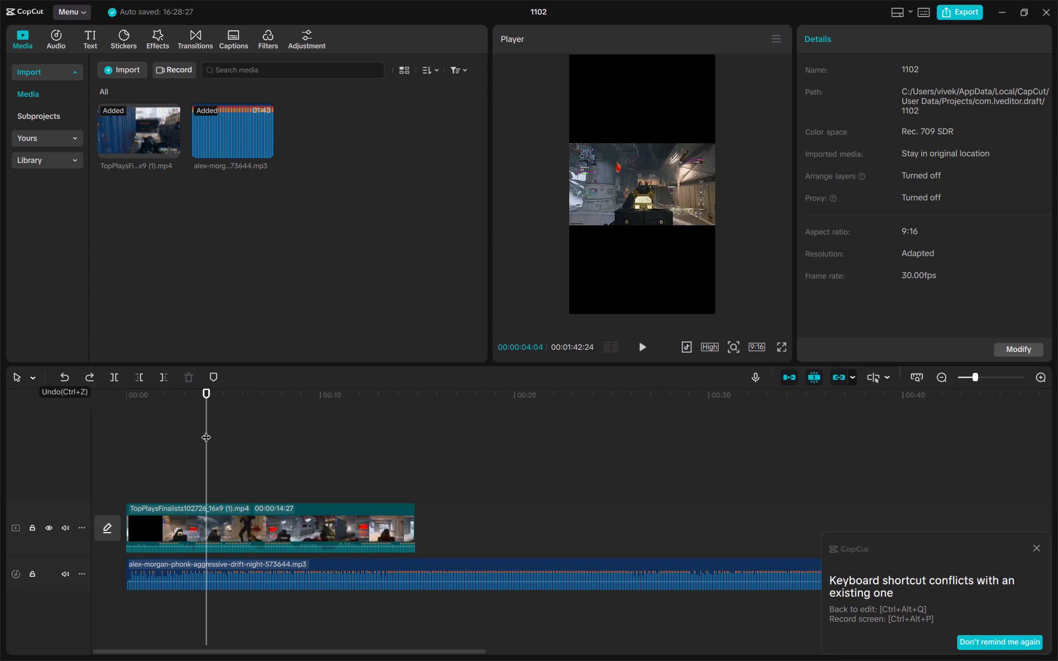
Split only the music track at 00:00:02:20, keeping the video clip in one piece.
drag(206, 430, 178, 435)
click(115, 370)
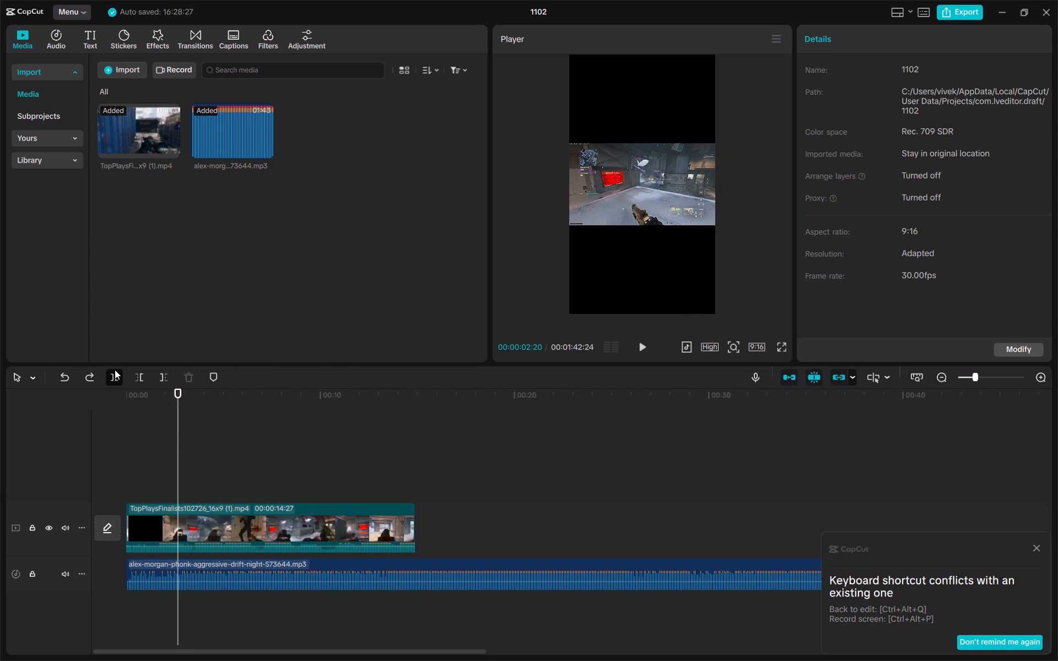
click(157, 568)
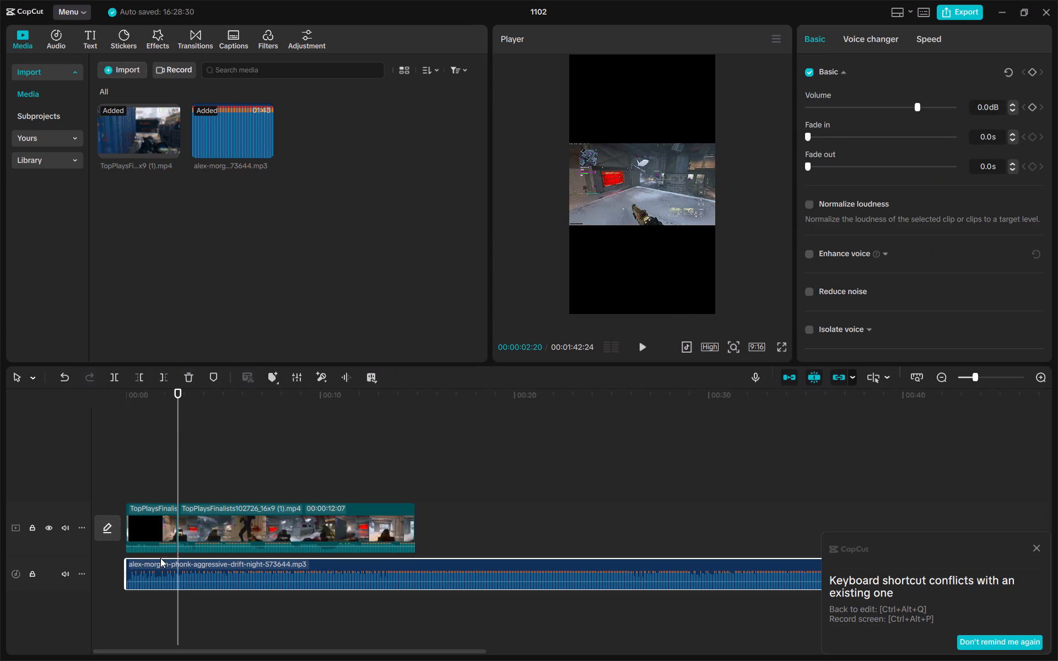
click(67, 374)
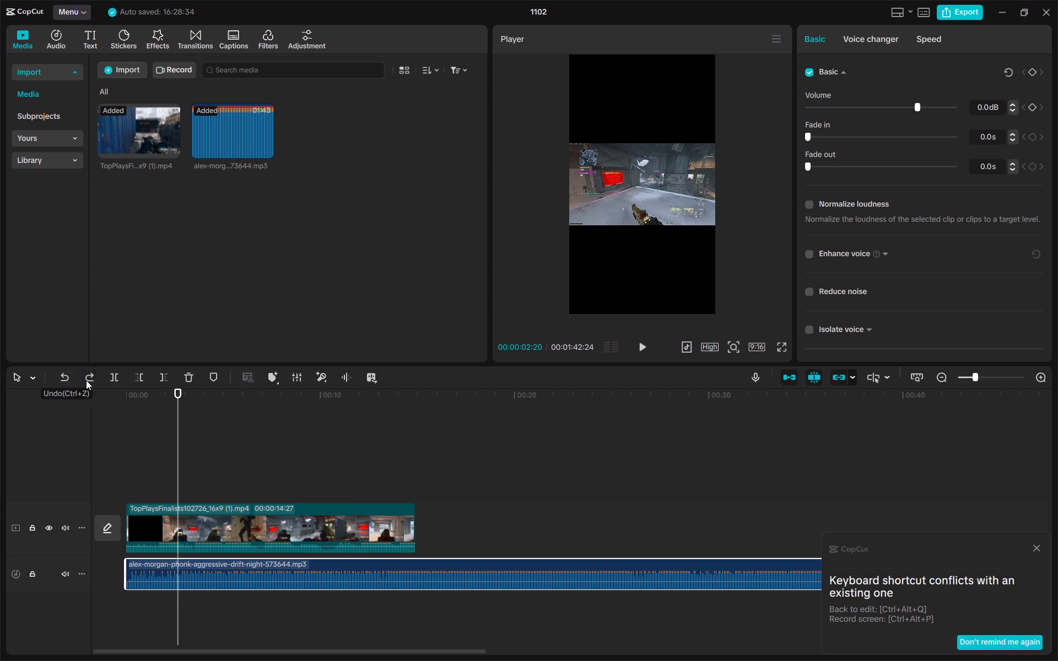
click(198, 568)
click(106, 376)
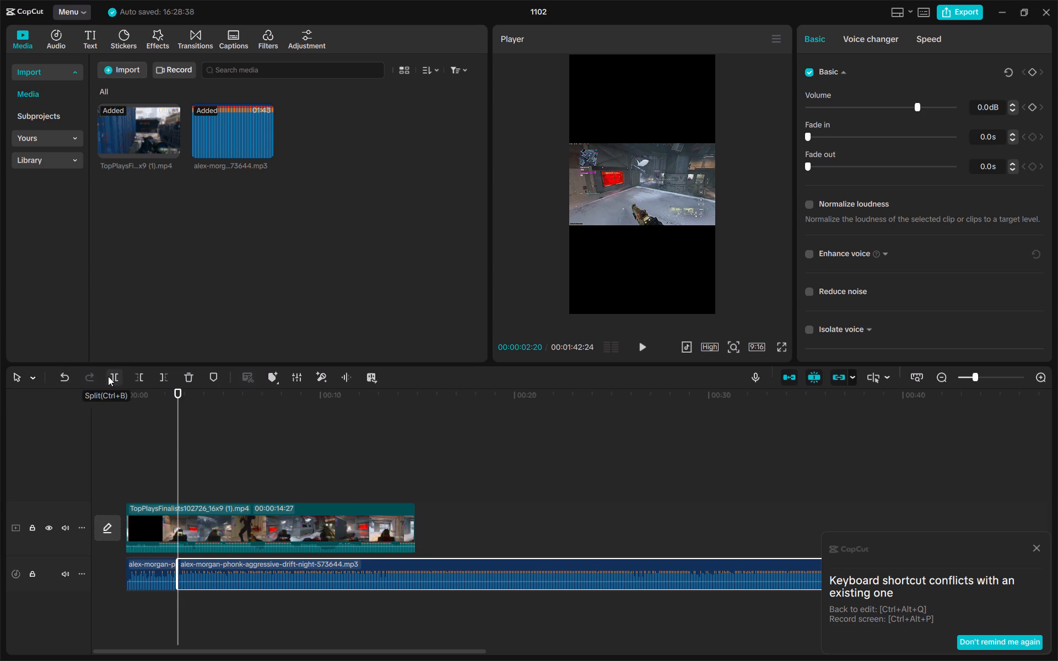
Delete the short opening music segment that lies before the cut at 00:00:02:20.
click(153, 560)
click(153, 560)
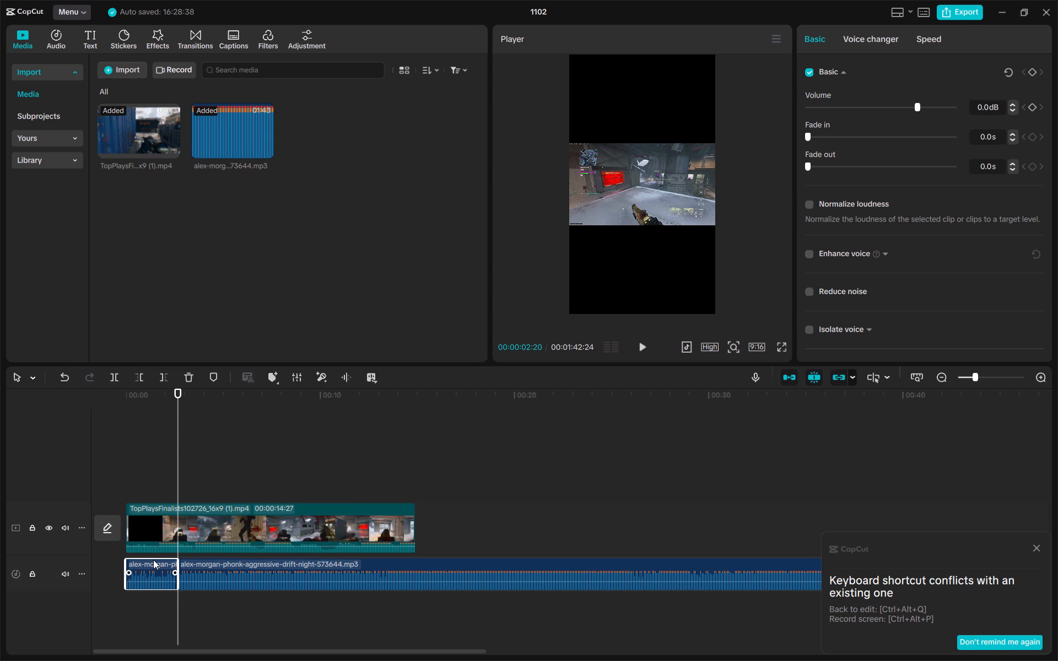
key(Insert)
key(Print)
click(628, 26)
key(Delete)
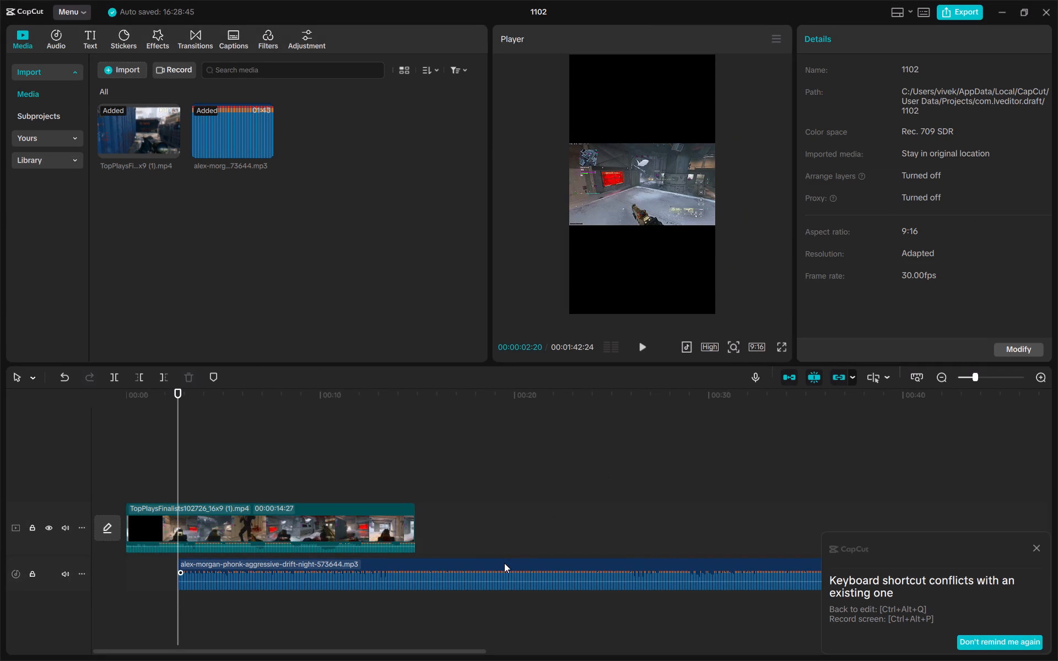
Move the remaining music segment back to the start of the timeline, aligned with the beginning of the video clip.
drag(504, 563, 428, 560)
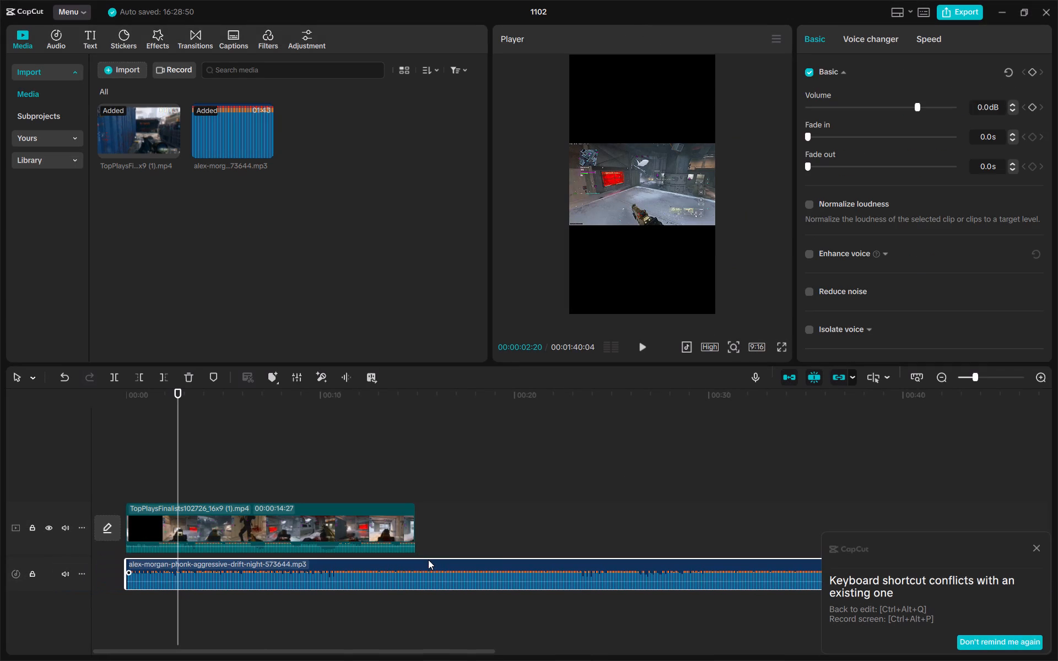
Play the edit from the beginning and lower the music track's volume to -6.9 dB.
drag(179, 468, 48, 468)
key(space)
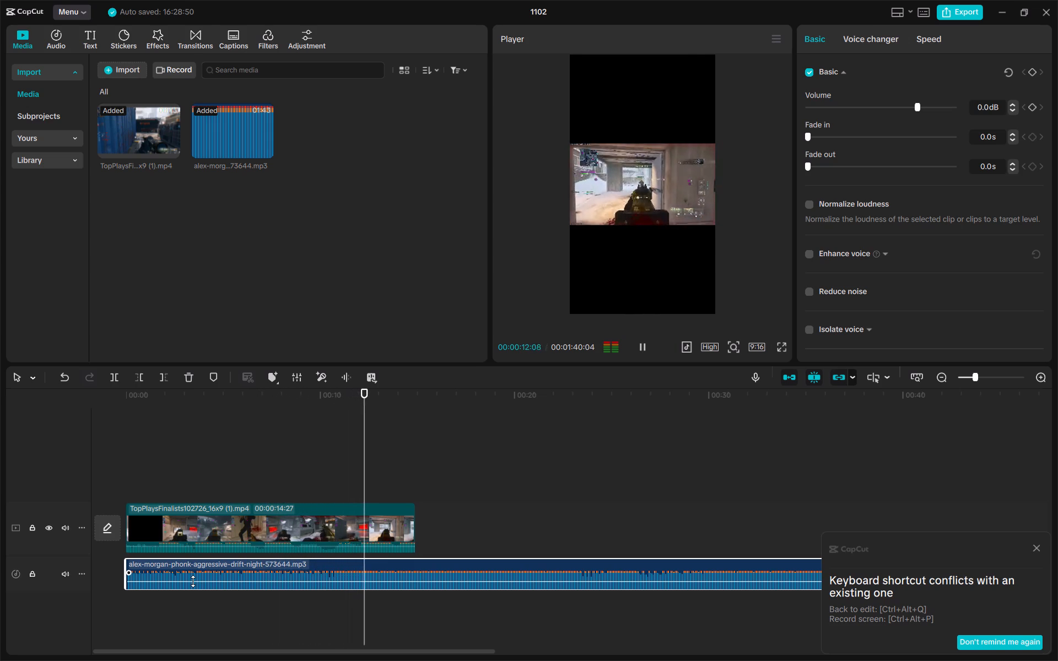
click(193, 581)
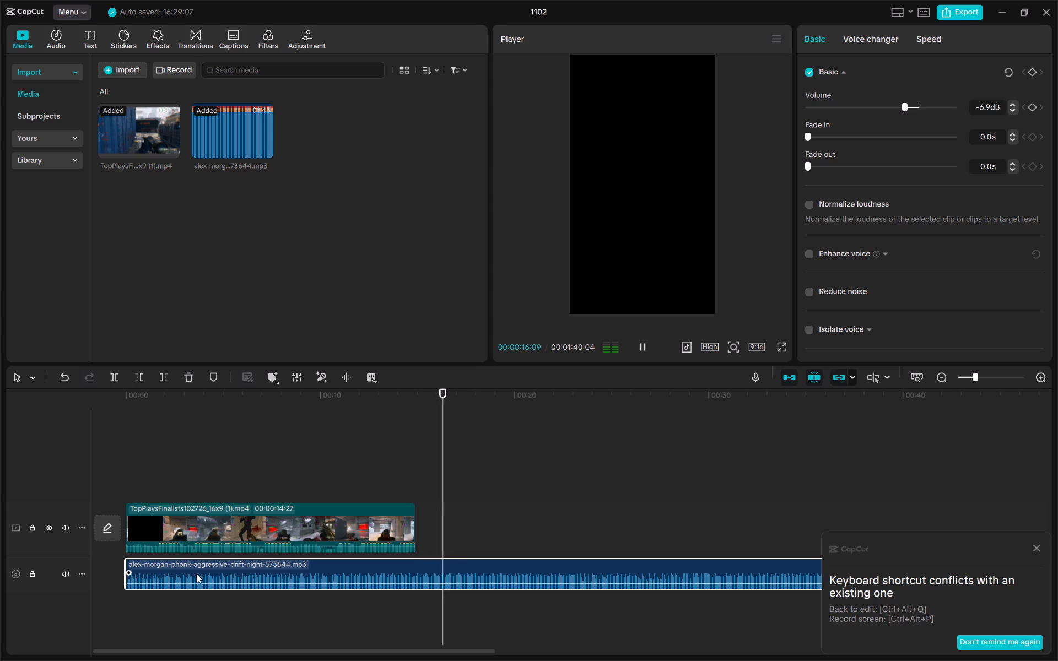
Split the music track at 00:00:14:27, exactly where the video clip ends.
click(424, 564)
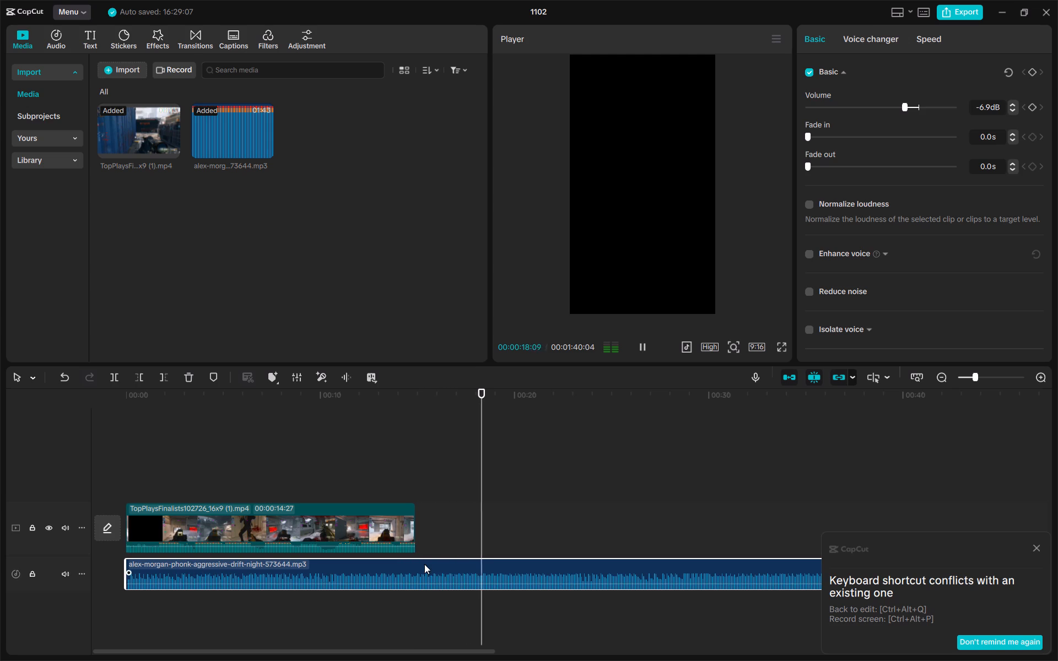
click(438, 540)
drag(437, 540, 415, 545)
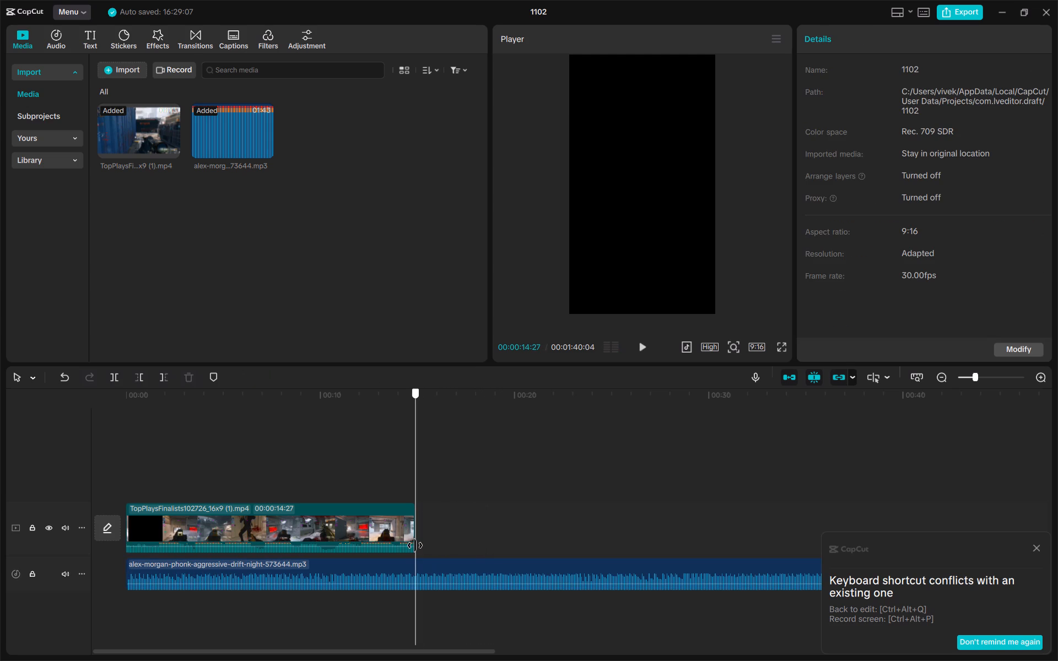
drag(415, 545, 415, 545)
click(114, 379)
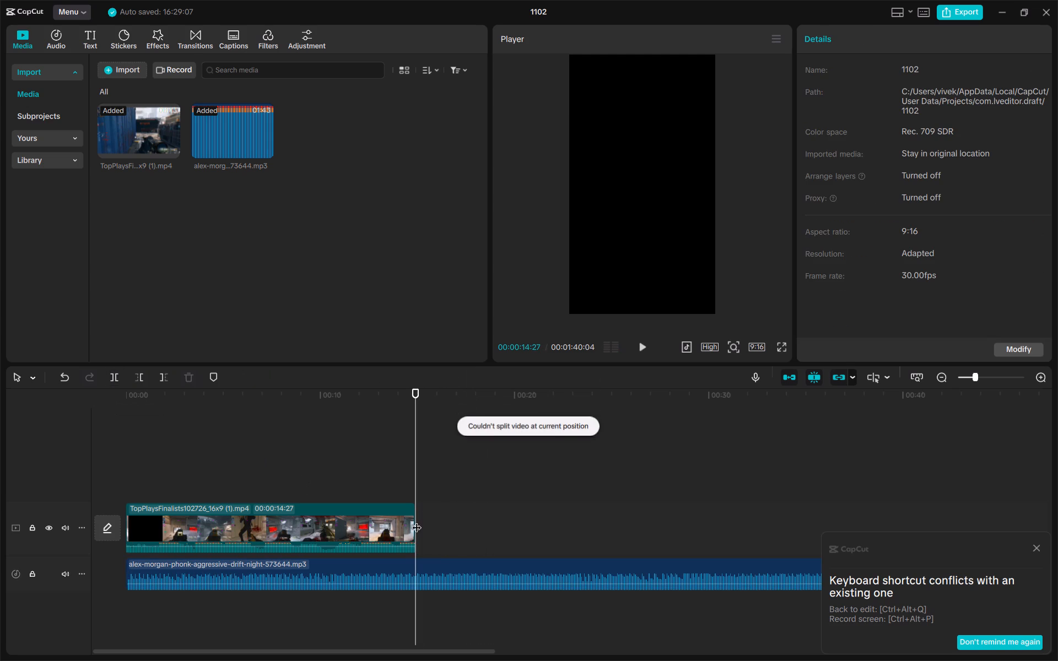
click(109, 372)
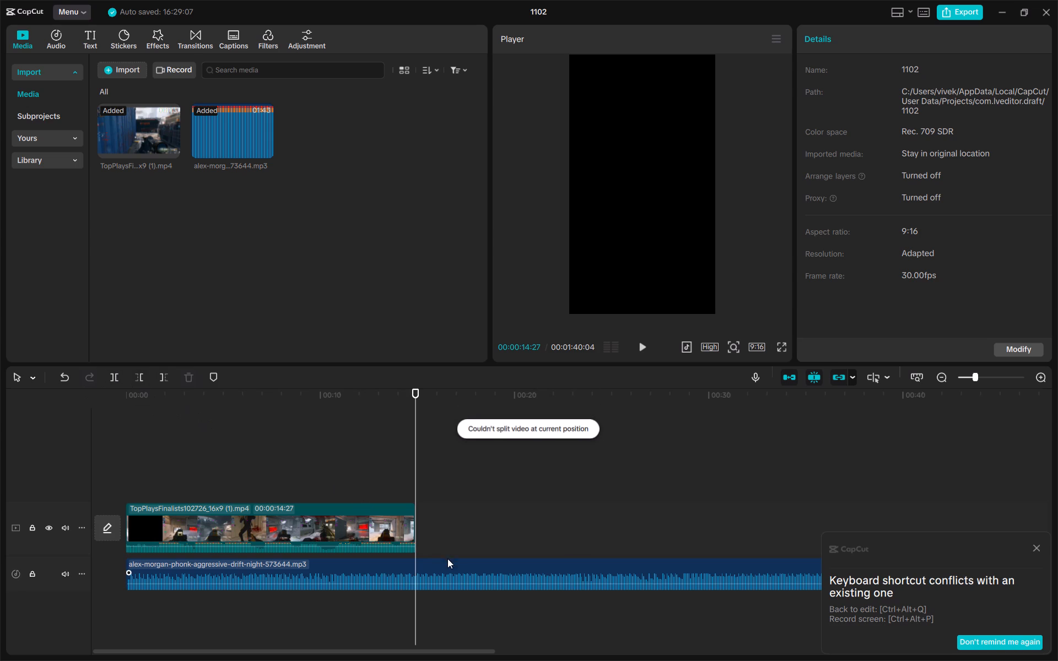
click(446, 569)
click(110, 380)
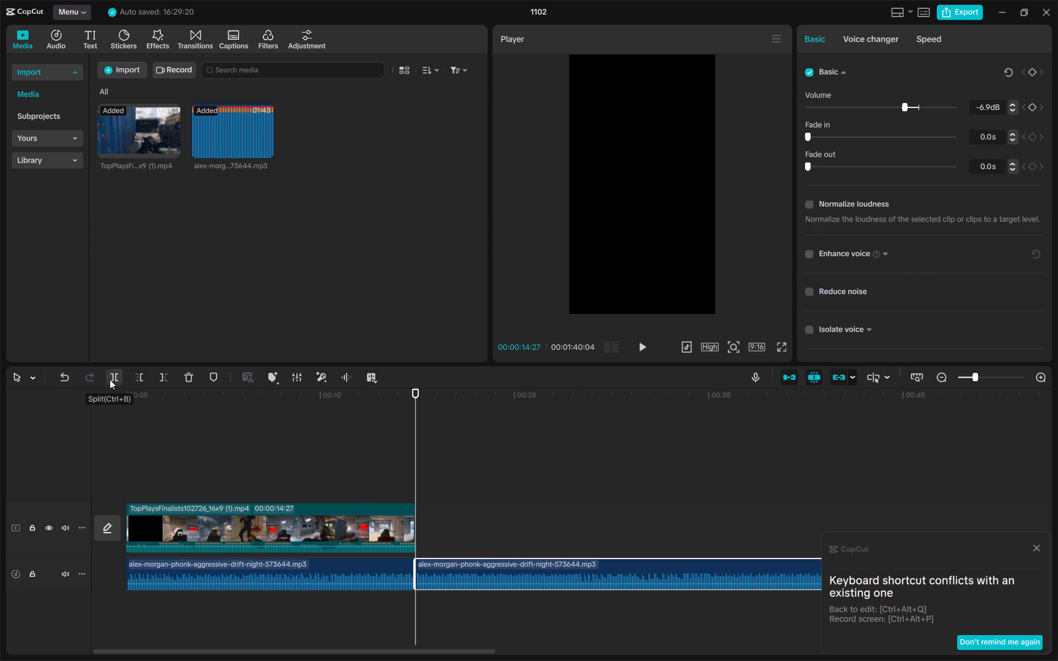
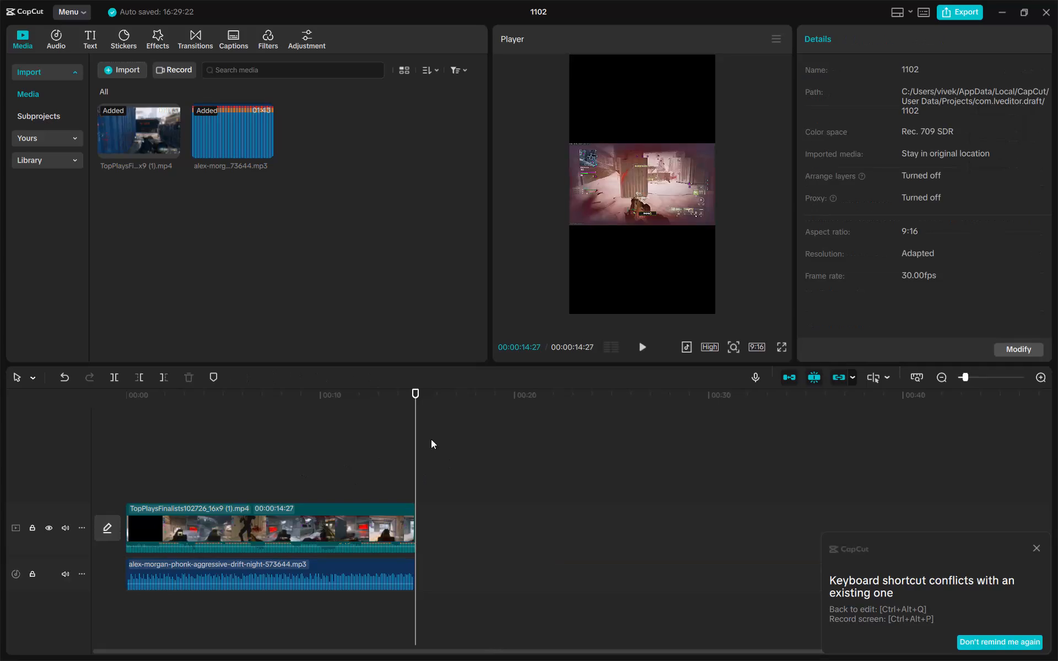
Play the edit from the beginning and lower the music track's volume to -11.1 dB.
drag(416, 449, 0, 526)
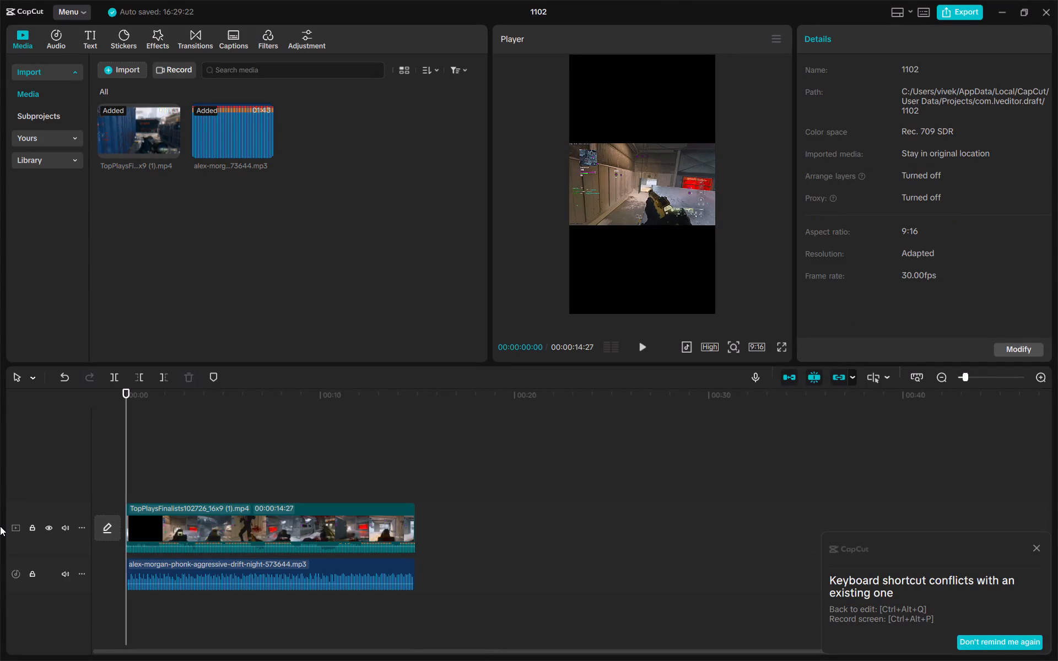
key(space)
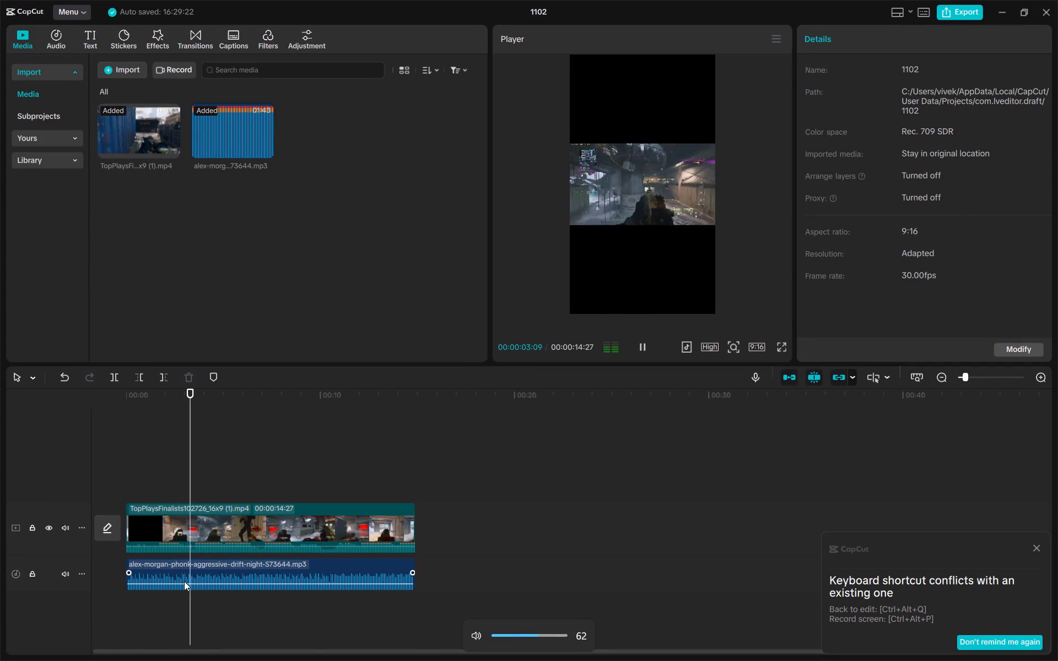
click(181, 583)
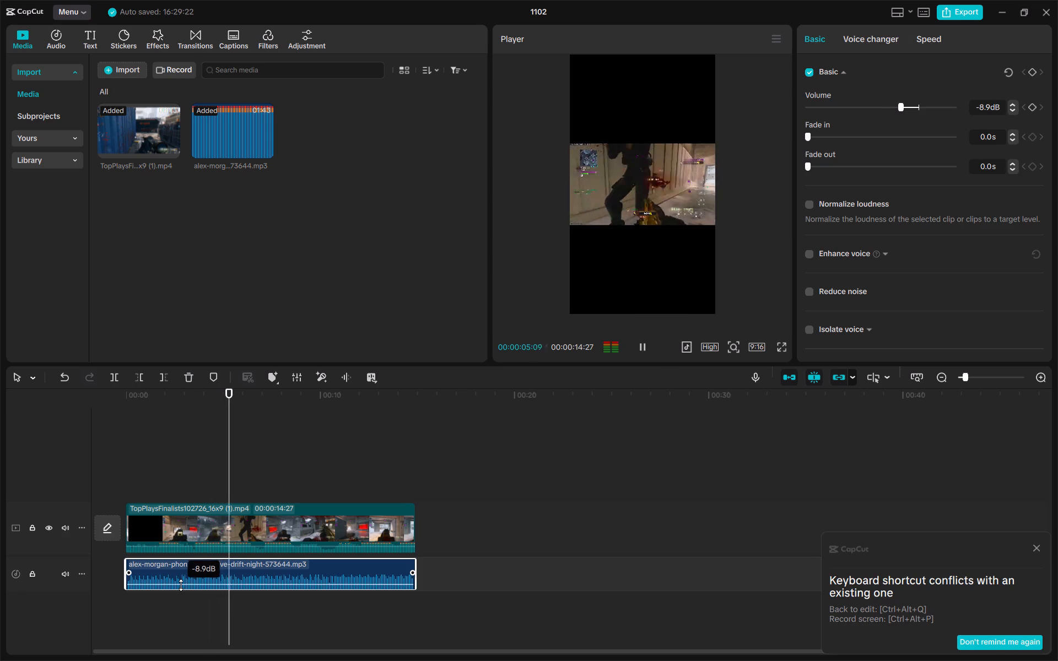
Replay from the start and raise the TopPlaysFinalists clip's own audio in stages, through 11.4 dB and 14.8 dB to about 16.4 dB.
click(181, 546)
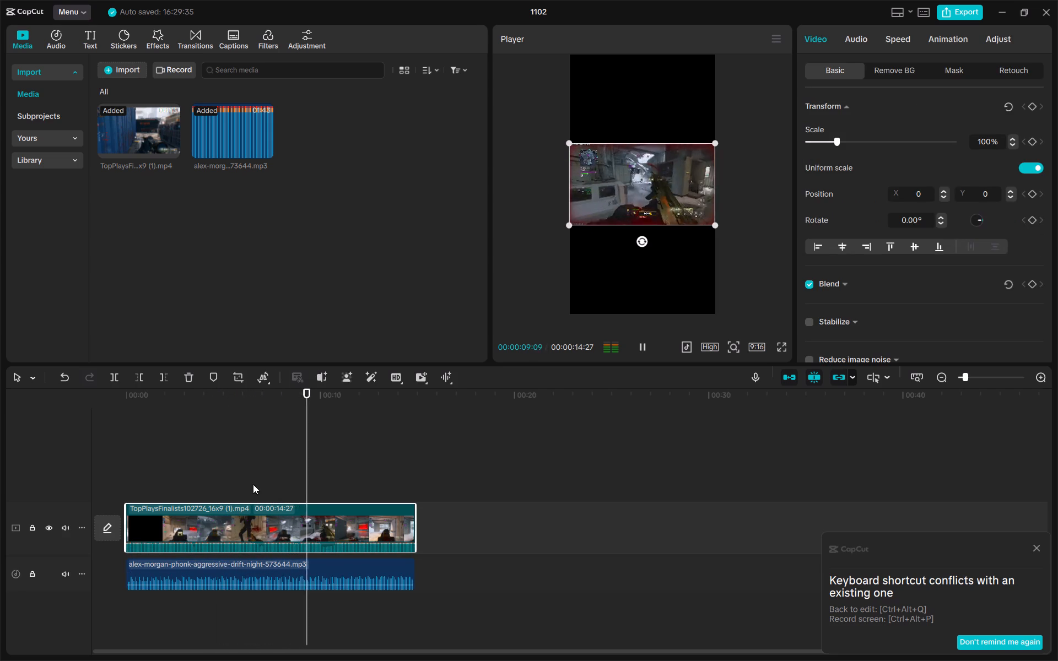
drag(319, 449, 23, 458)
key(space)
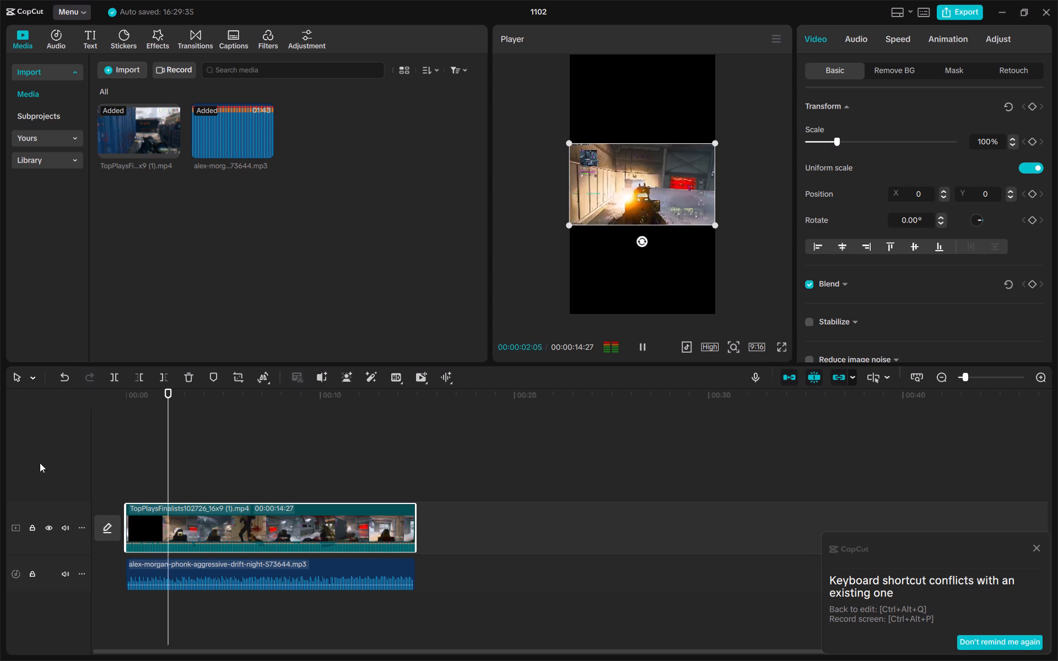
click(140, 544)
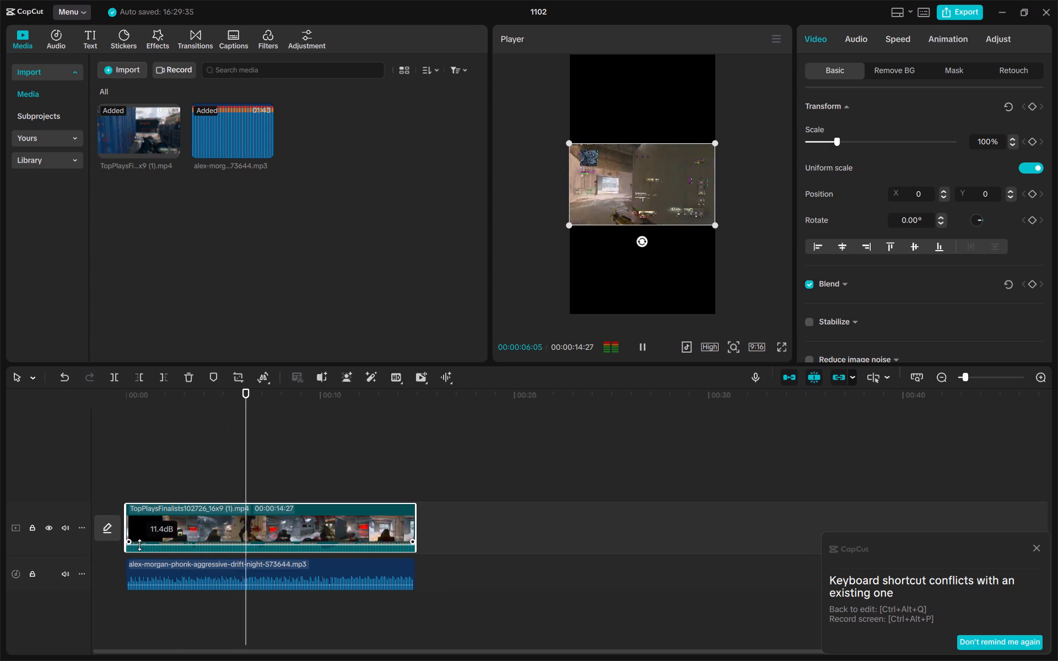
click(139, 543)
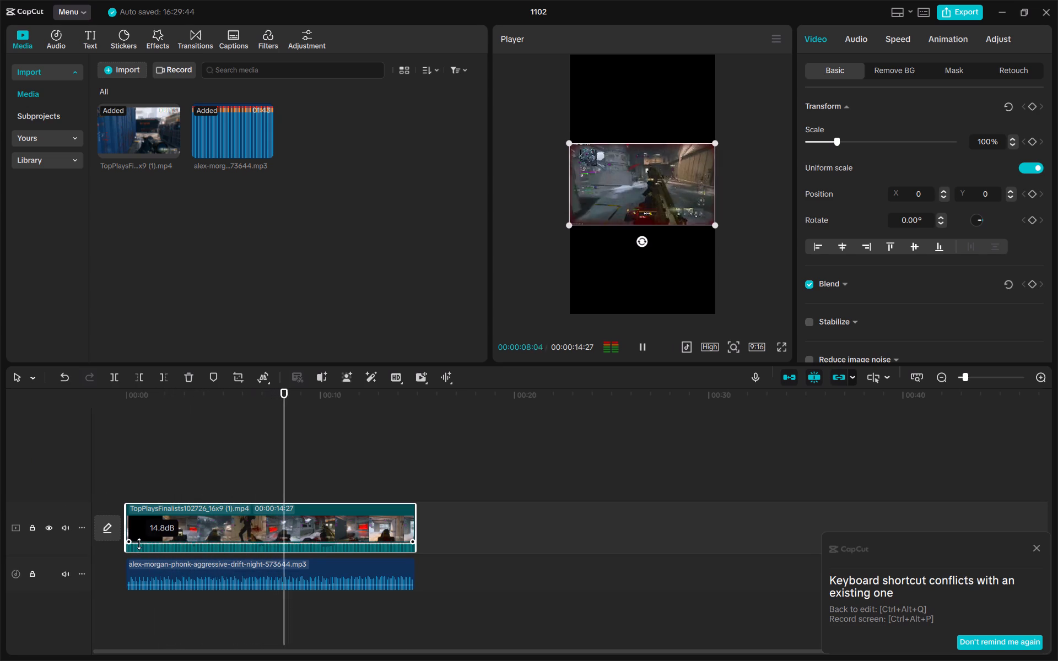
click(139, 543)
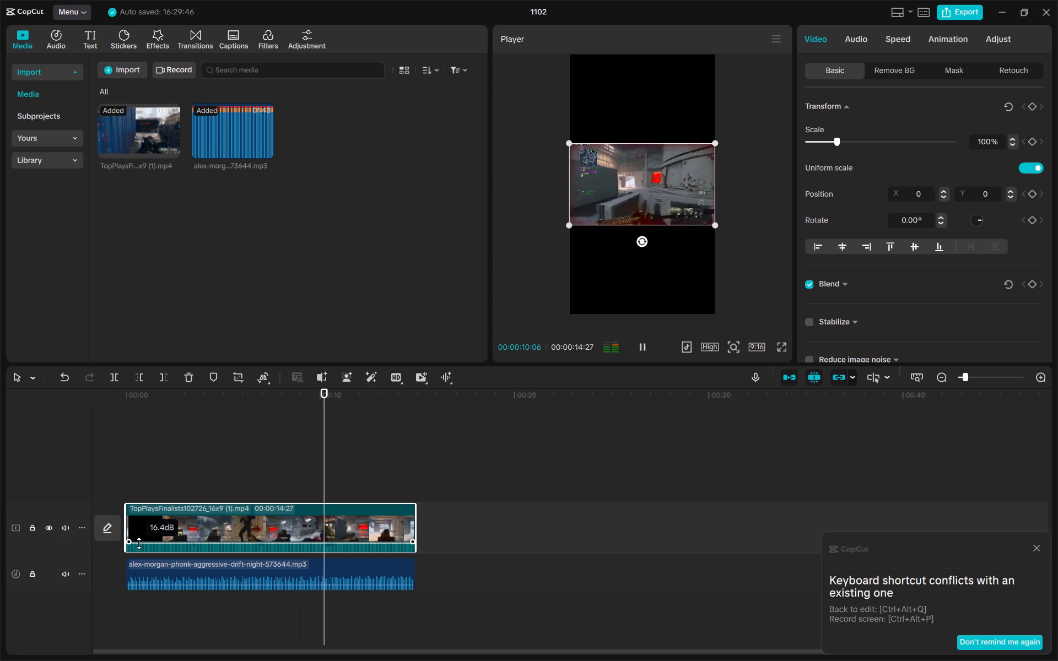
click(139, 543)
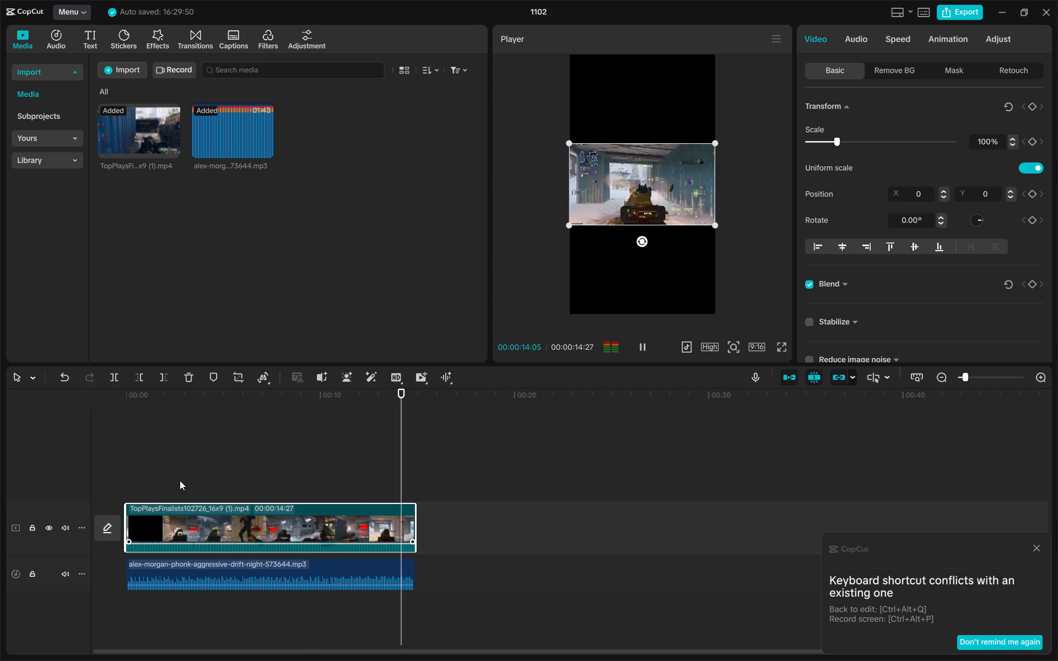
Replay the edit and set the music track's volume to -6.9 dB.
key(space)
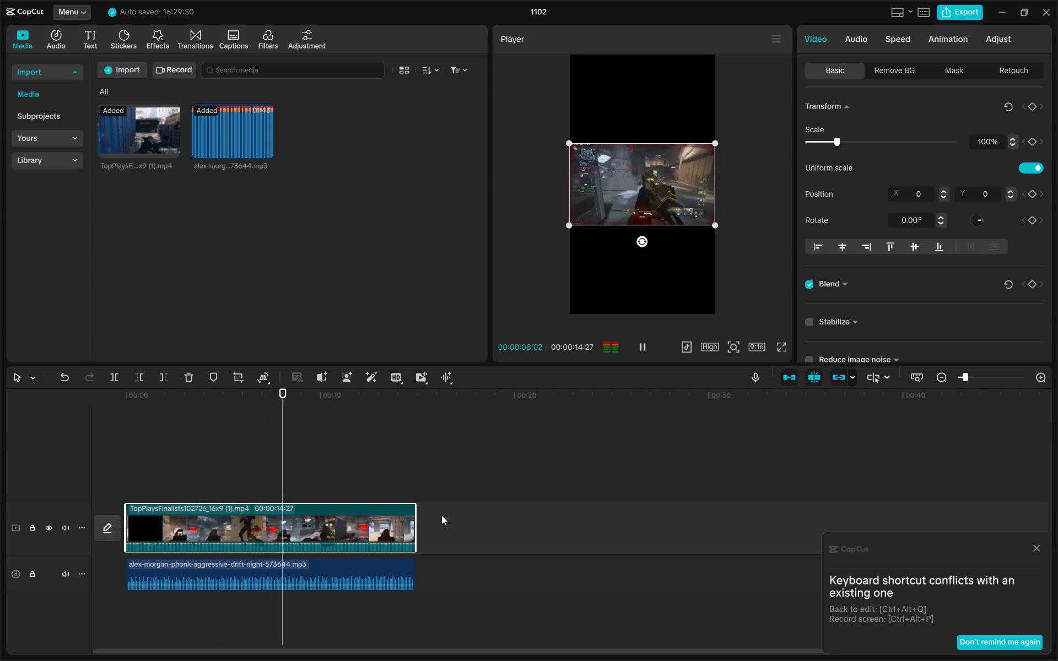
click(323, 585)
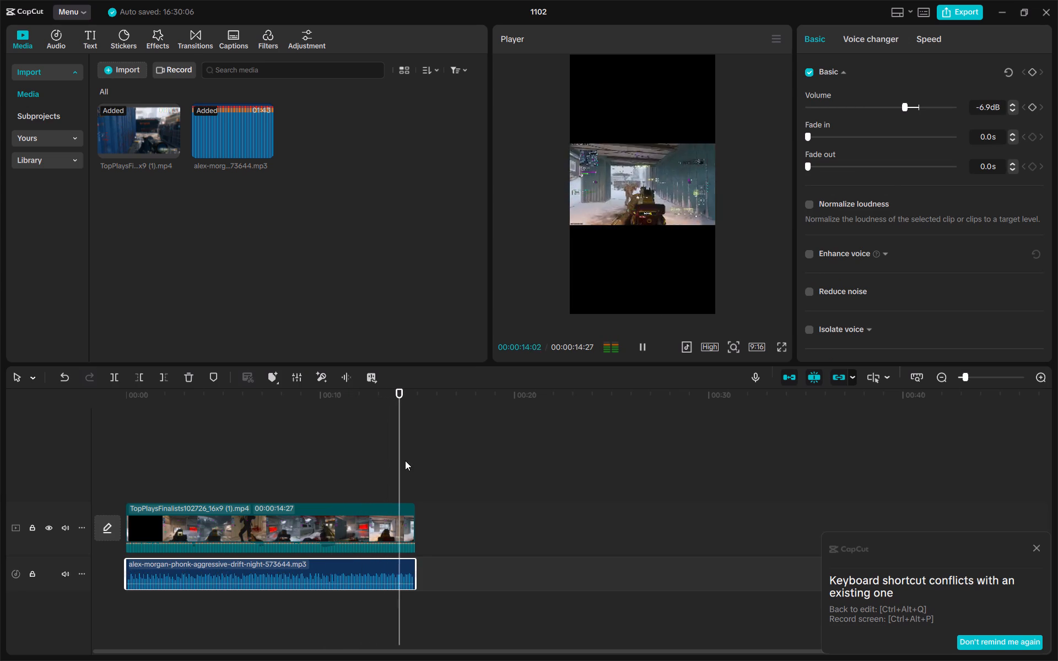
Replay the edit and fine-tune the TopPlaysFinalists clip's own audio volume against the music.
key(space)
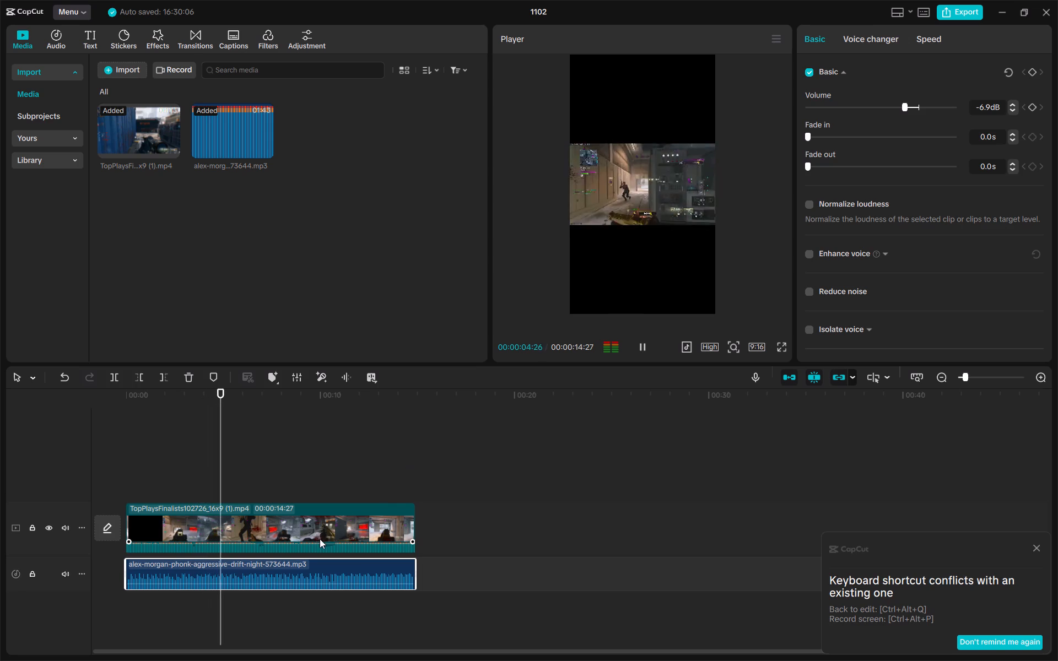
click(307, 545)
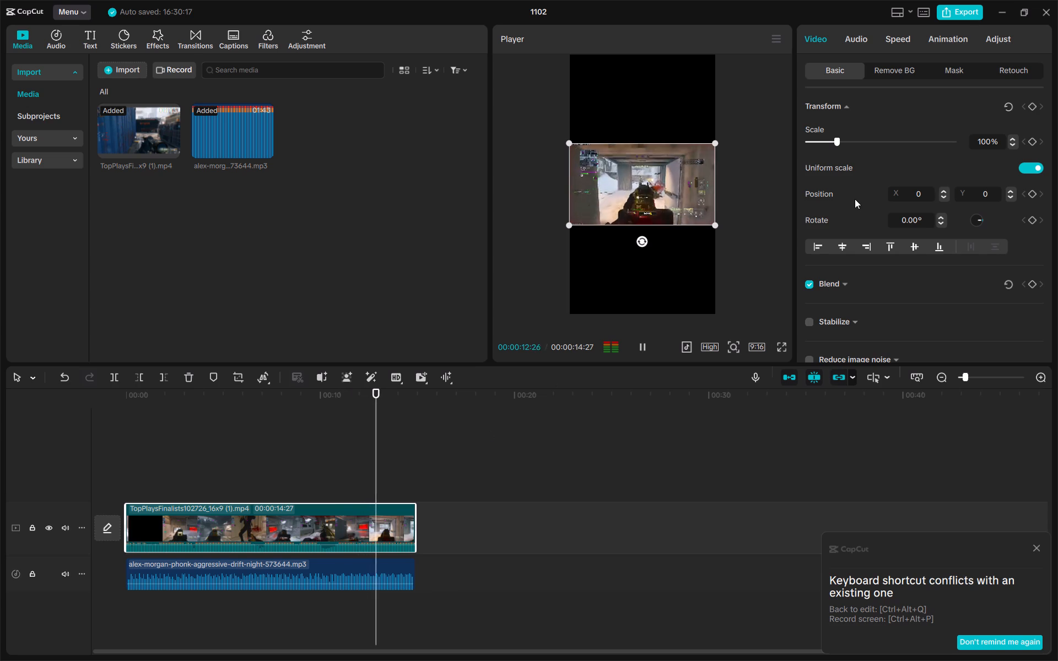
Check the export settings for project 1102, leaving them without exporting.
click(970, 8)
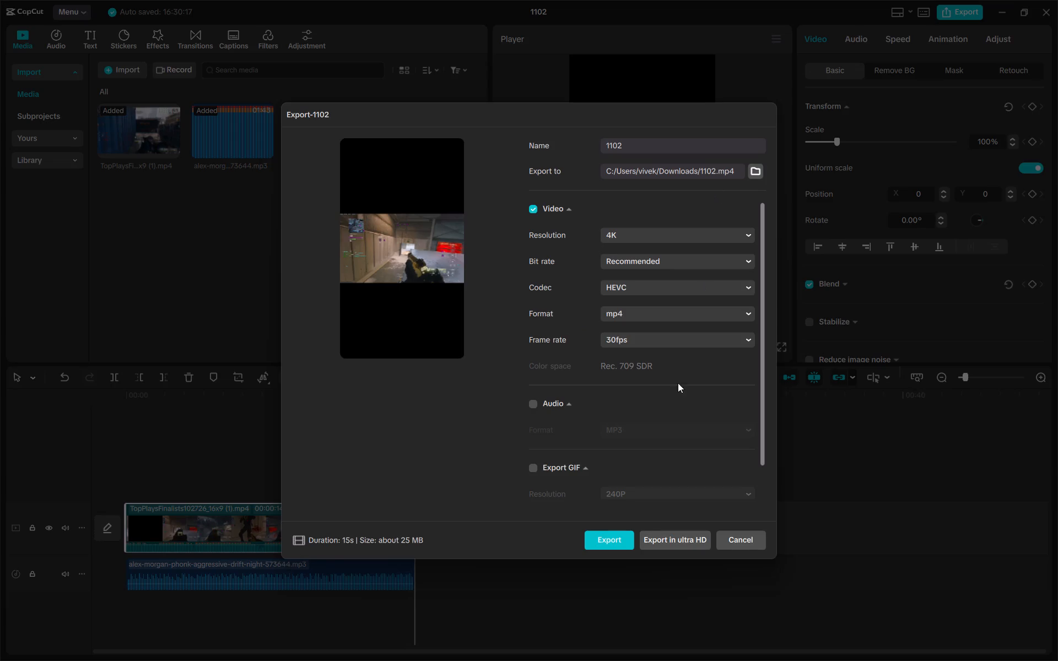
click(733, 544)
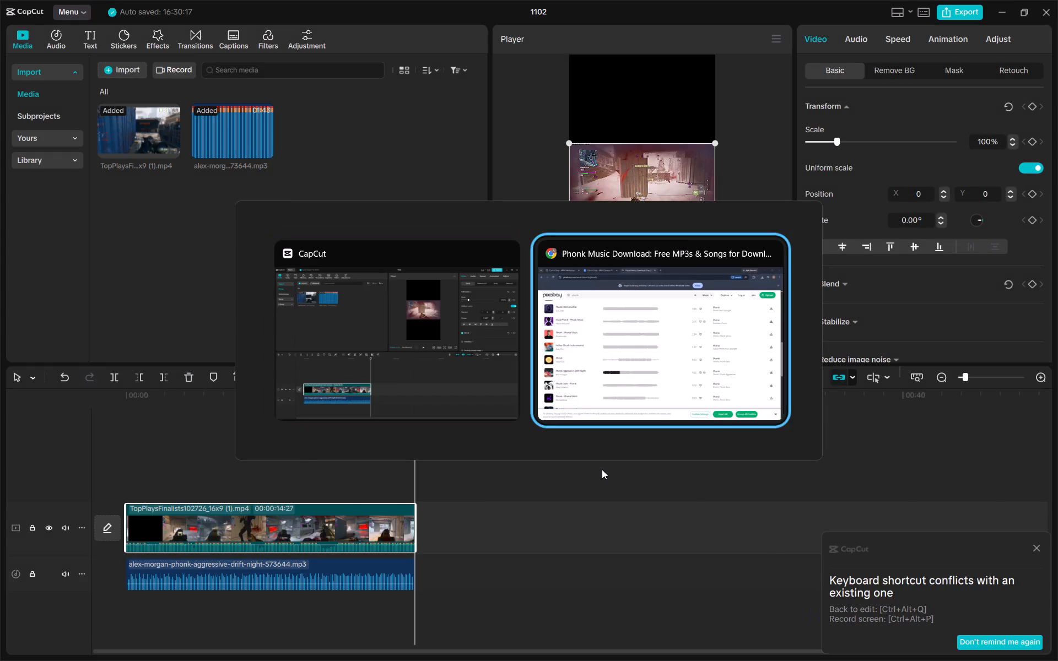
Switch to Chrome and review the caption, disclosure and on-screen text rules in the MW4 Season 01 Trailer Clipping document.
click(285, 0)
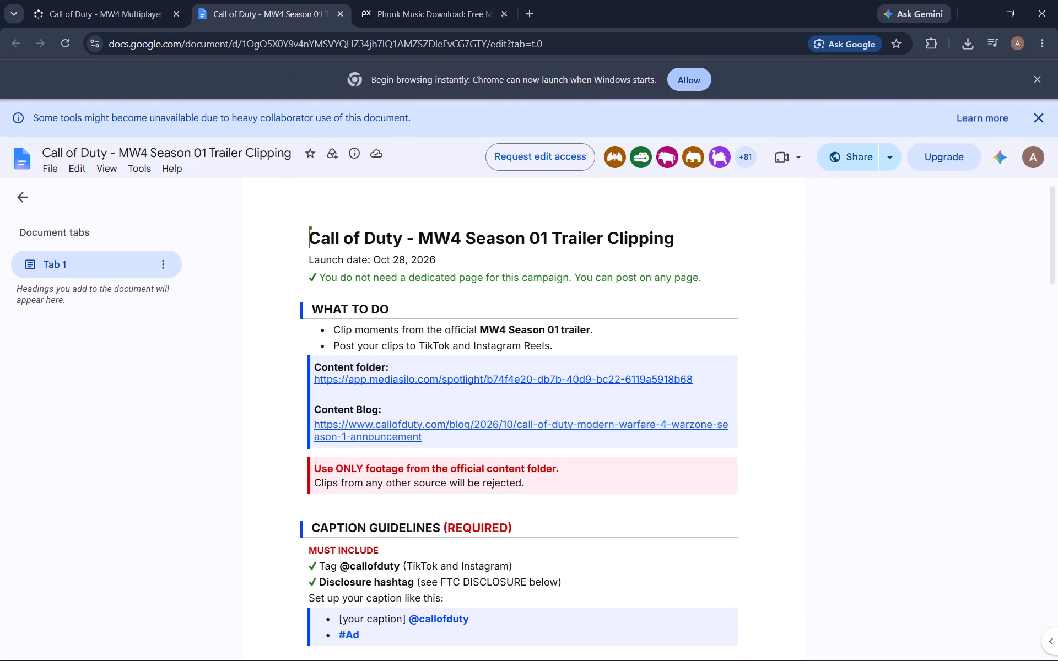
scroll(368, 346, down, 4)
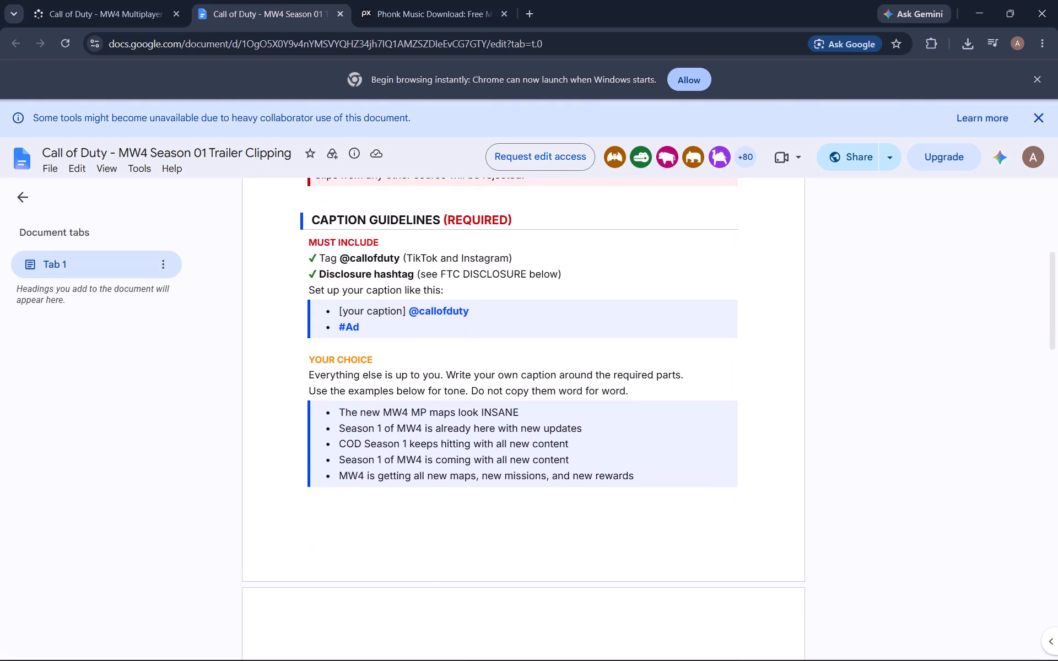
scroll(368, 346, down, 2)
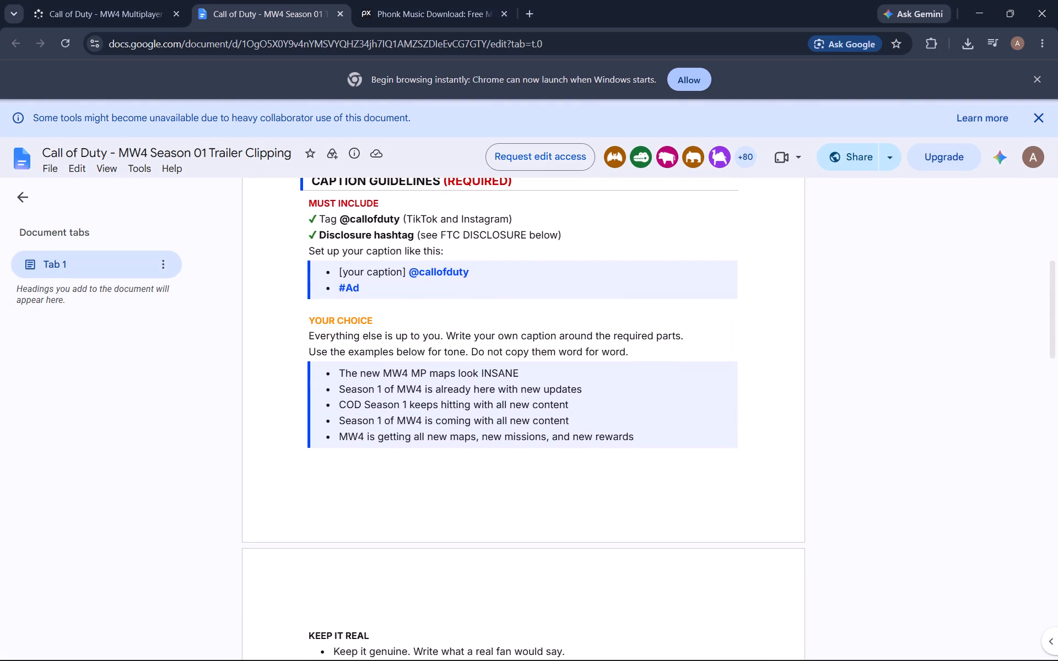
scroll(368, 346, down, 1)
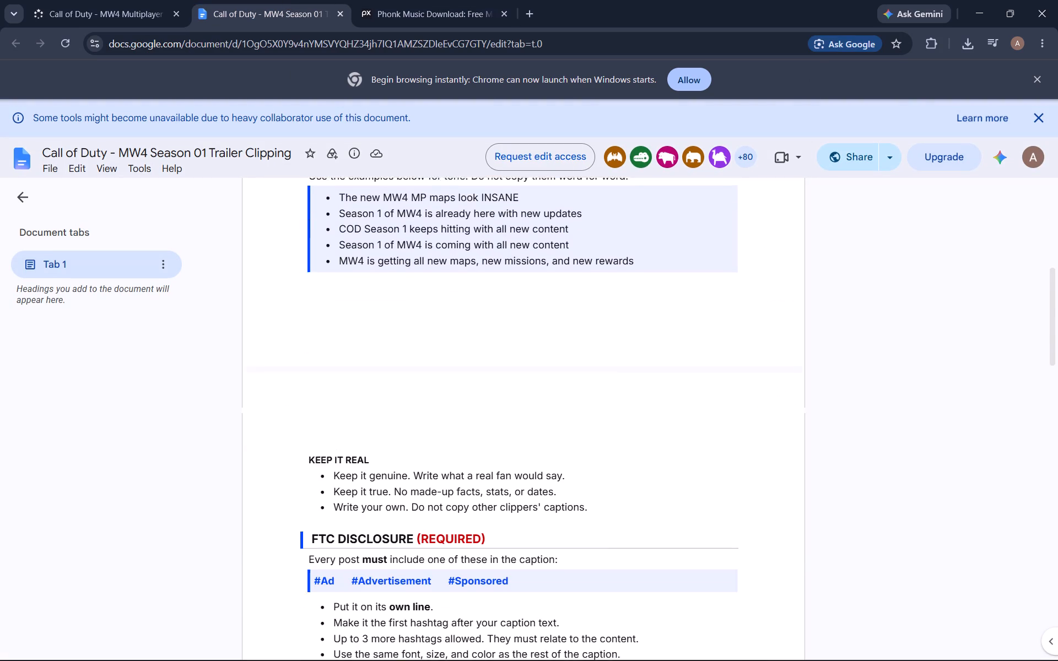
scroll(368, 346, down, 4)
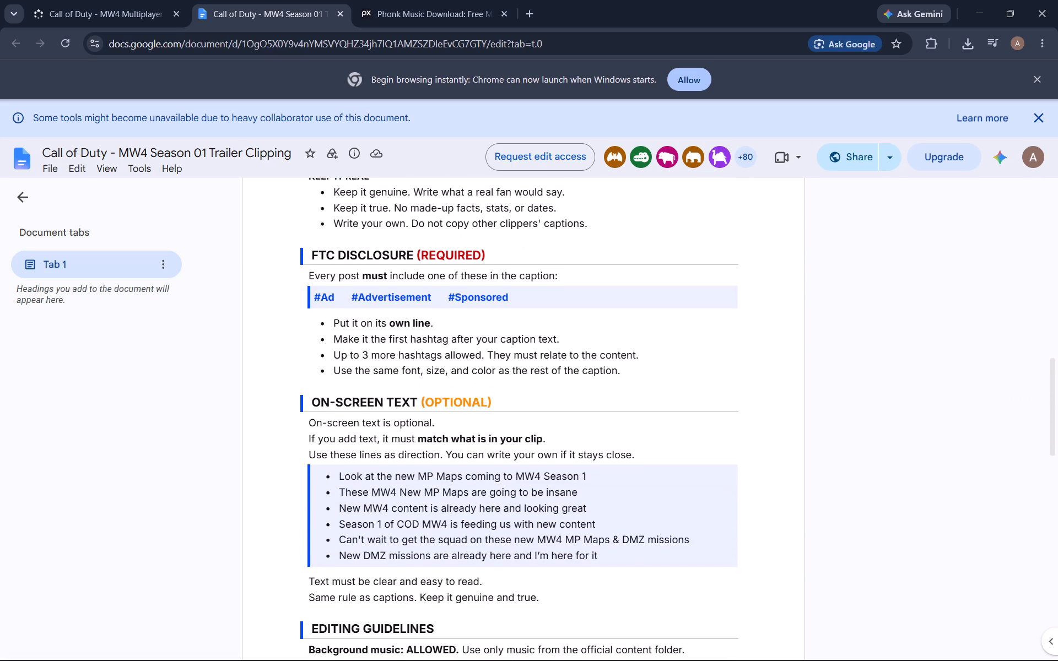
scroll(368, 346, down, 1)
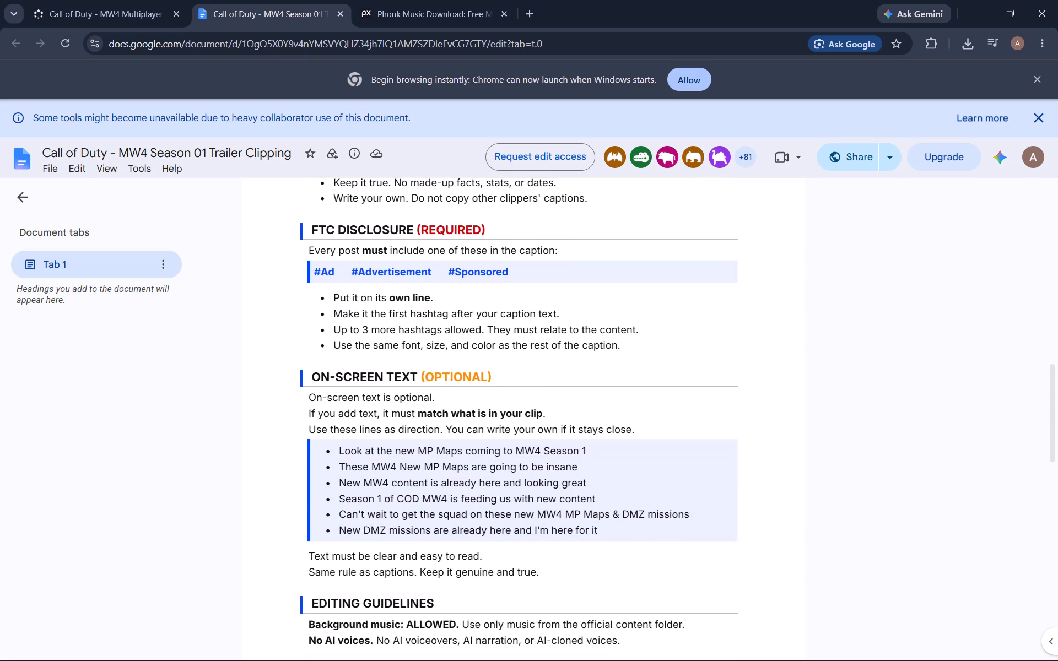
scroll(368, 346, down, 1)
scroll(368, 346, up, 4)
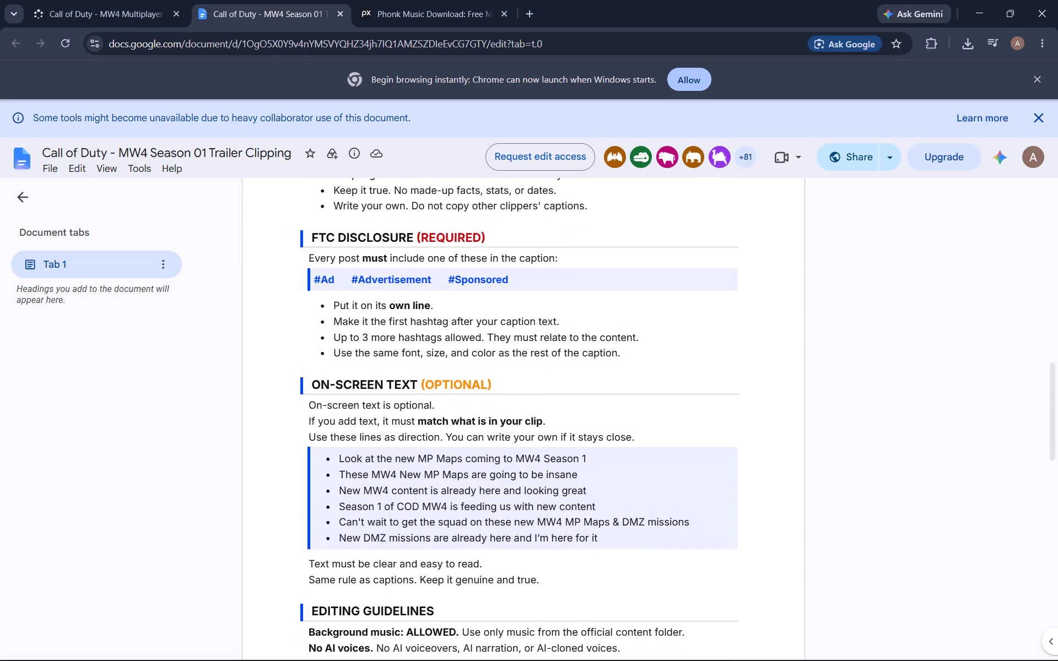
scroll(368, 346, up, 1)
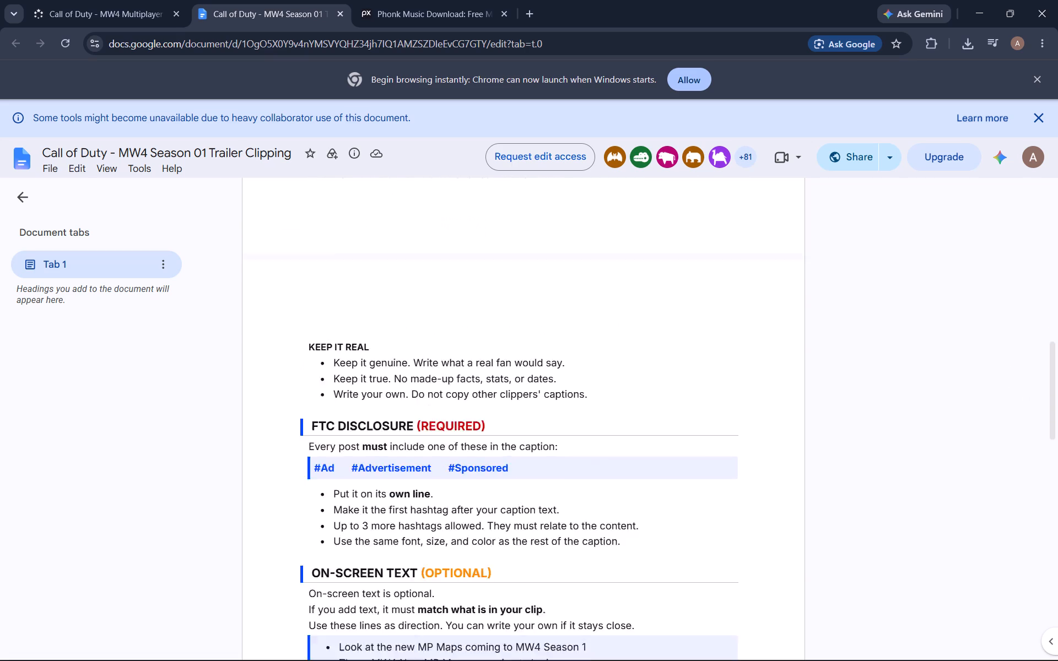
scroll(368, 346, up, 5)
scroll(368, 346, down, 1)
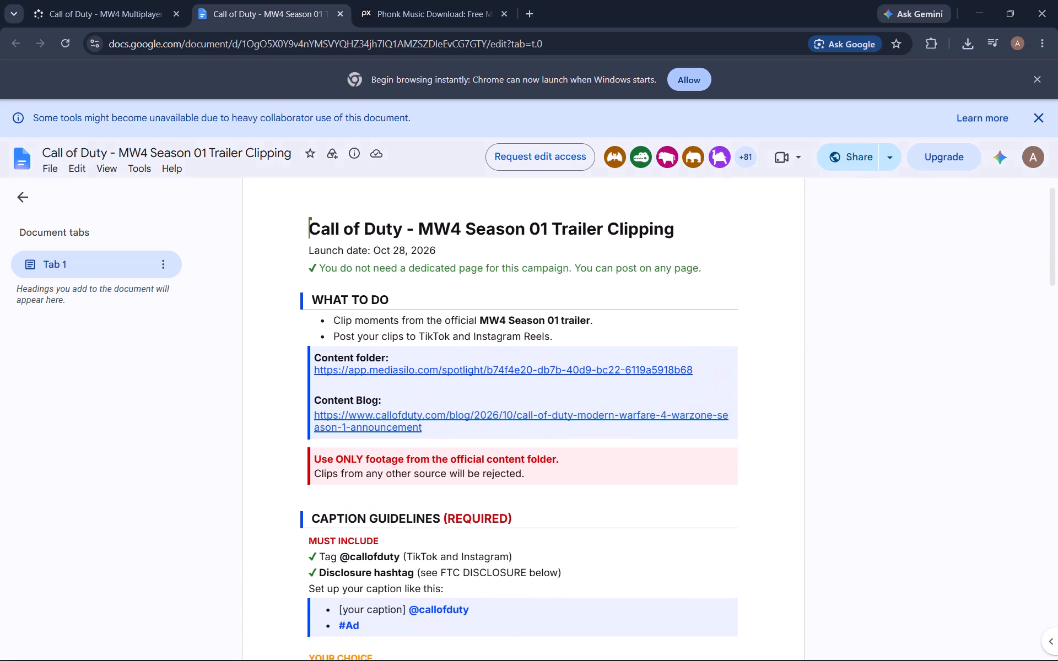
scroll(368, 346, down, 1)
right_click(368, 346)
scroll(374, 369, down, 1)
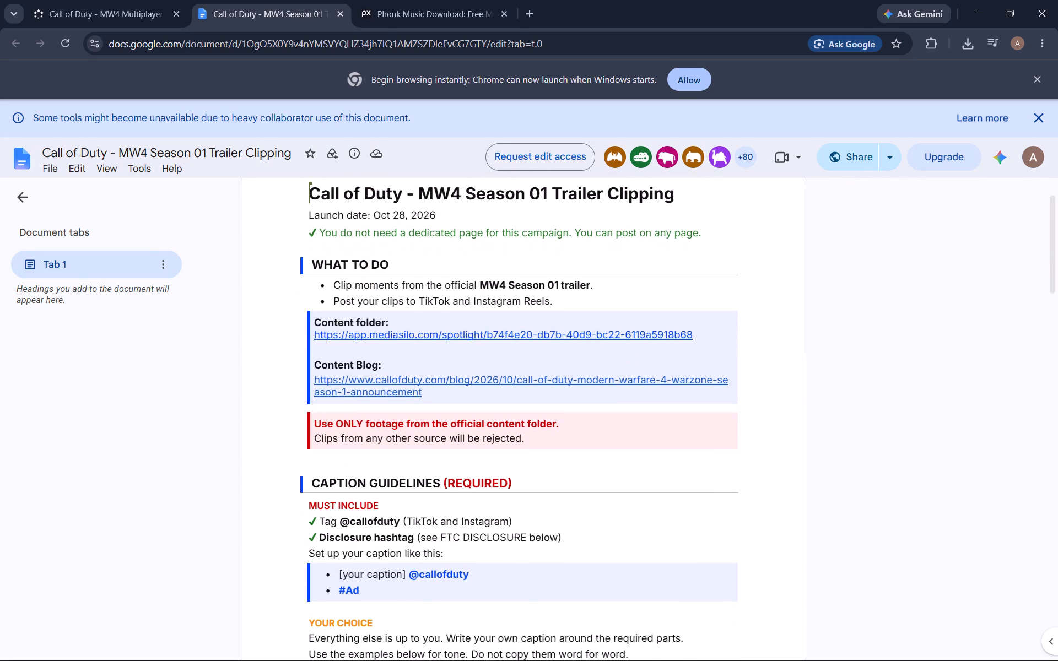
Close the Season 01 Trailer Clipping document and the Phonk Music Download page, keeping the MW4 Multiplayer Launch Clipping campaign page open.
click(401, 0)
click(285, 0)
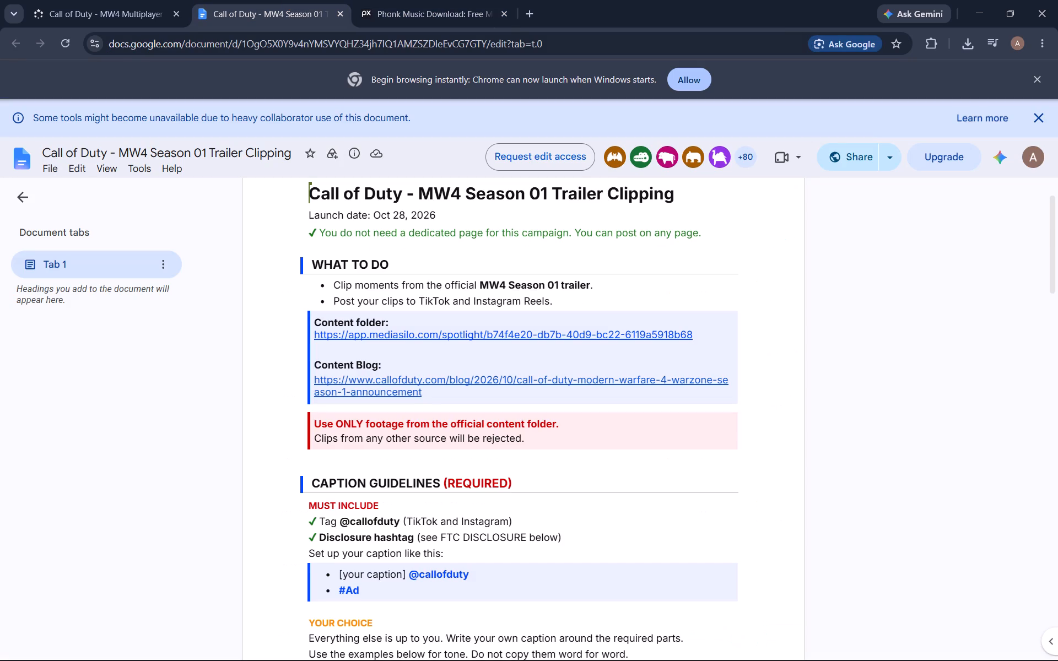
click(339, 14)
click(155, 0)
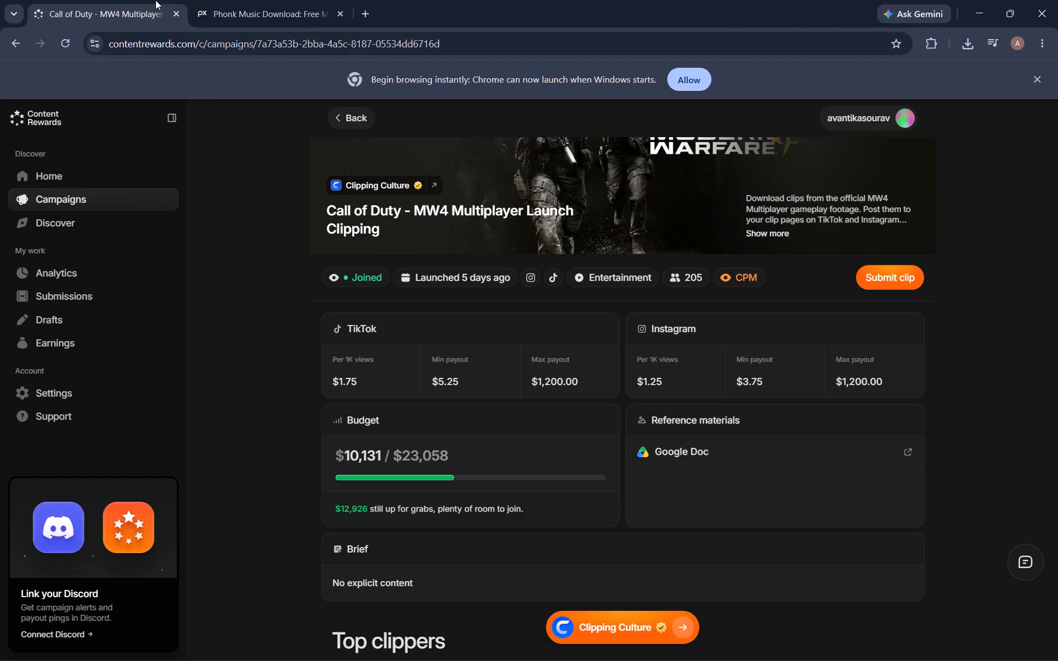
click(339, 14)
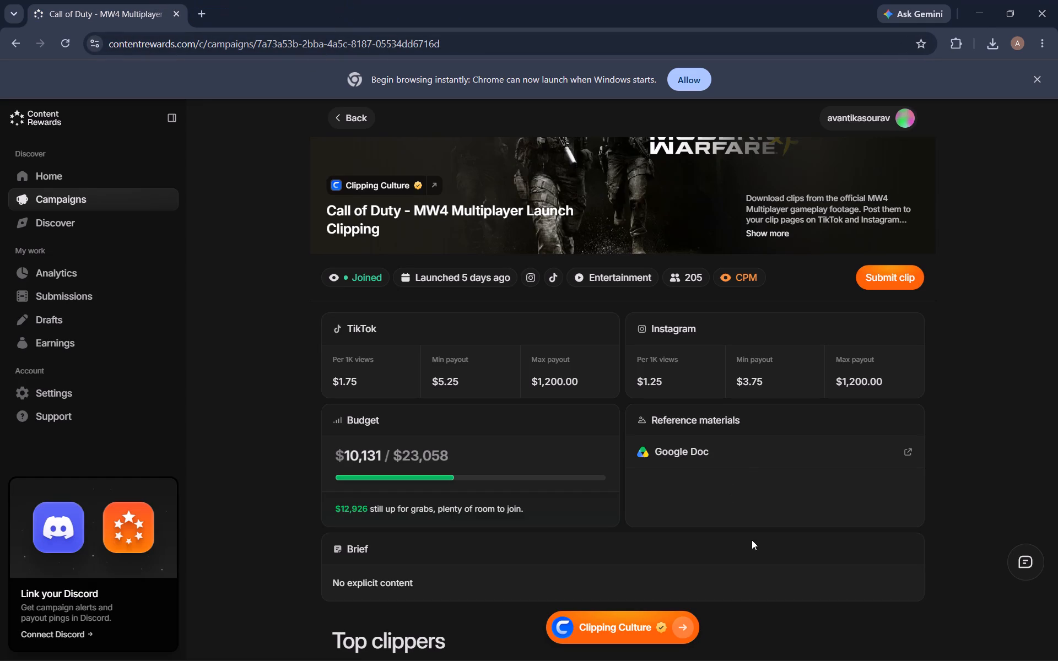
Open the Multiplayer Launch campaign's reference Google Doc and review its caption, FTC disclosure, on-screen text and editing guidelines.
click(734, 456)
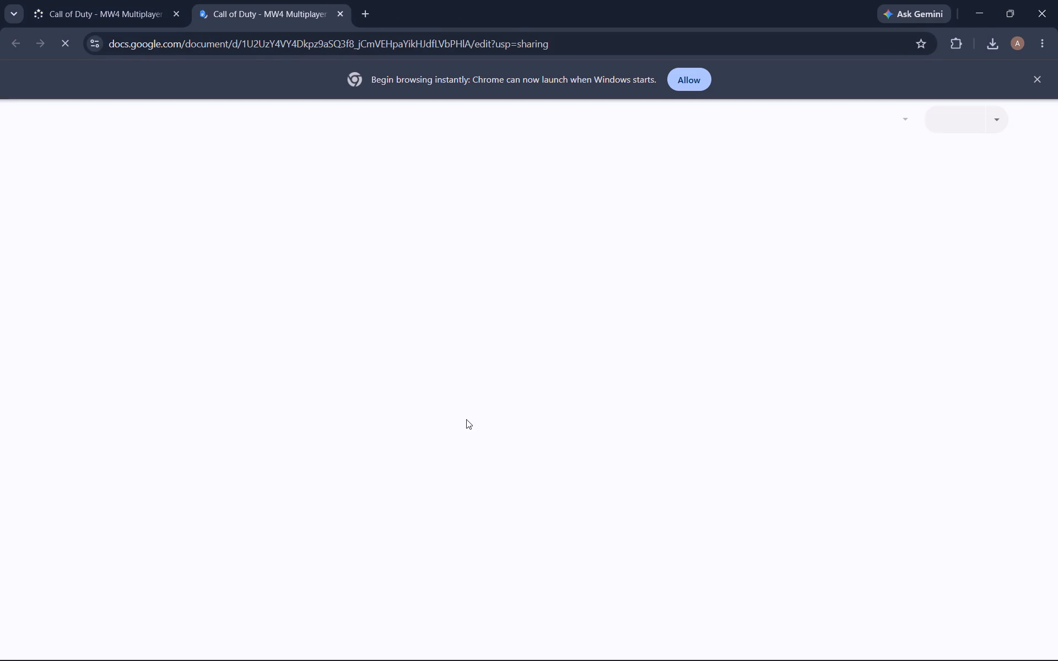
scroll(466, 419, down, 5)
scroll(466, 419, up, 1)
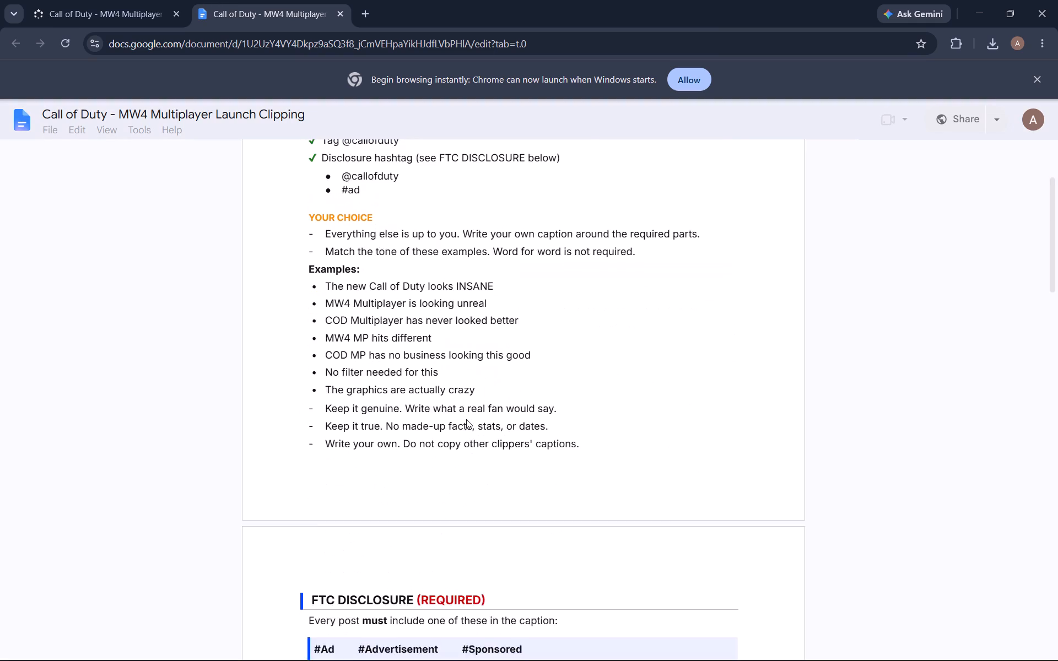
scroll(466, 419, up, 1)
scroll(466, 419, down, 5)
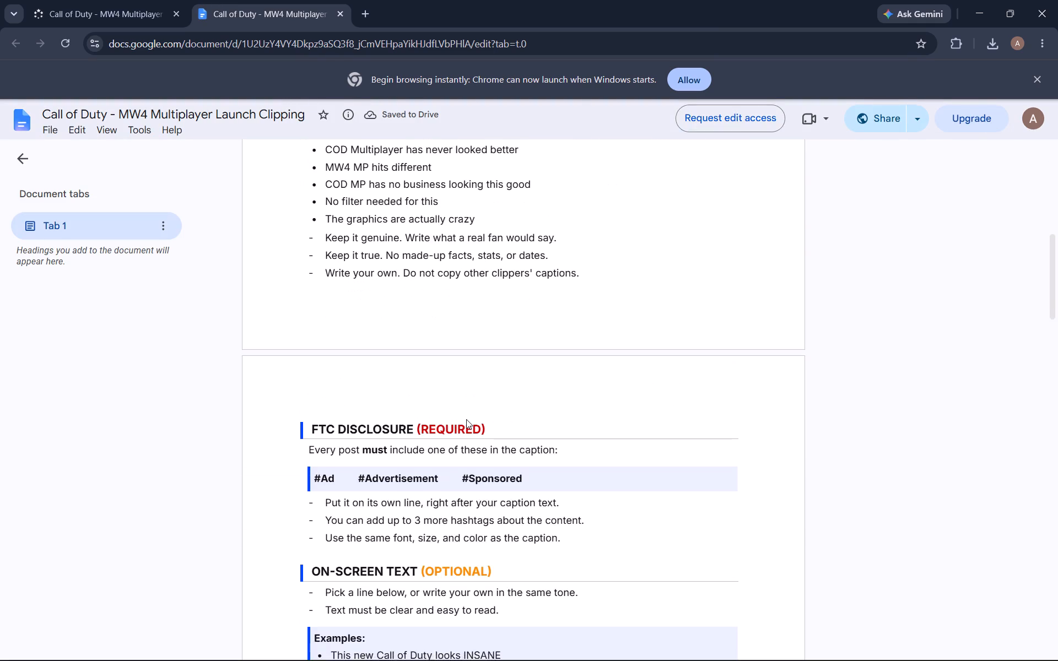
scroll(466, 419, up, 1)
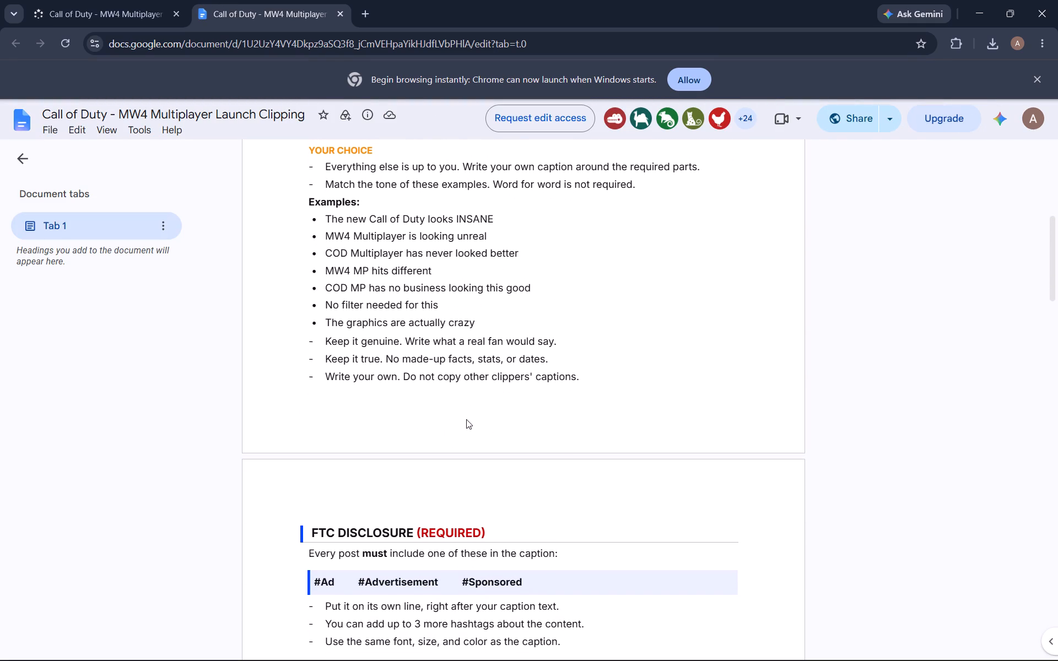
scroll(466, 419, down, 5)
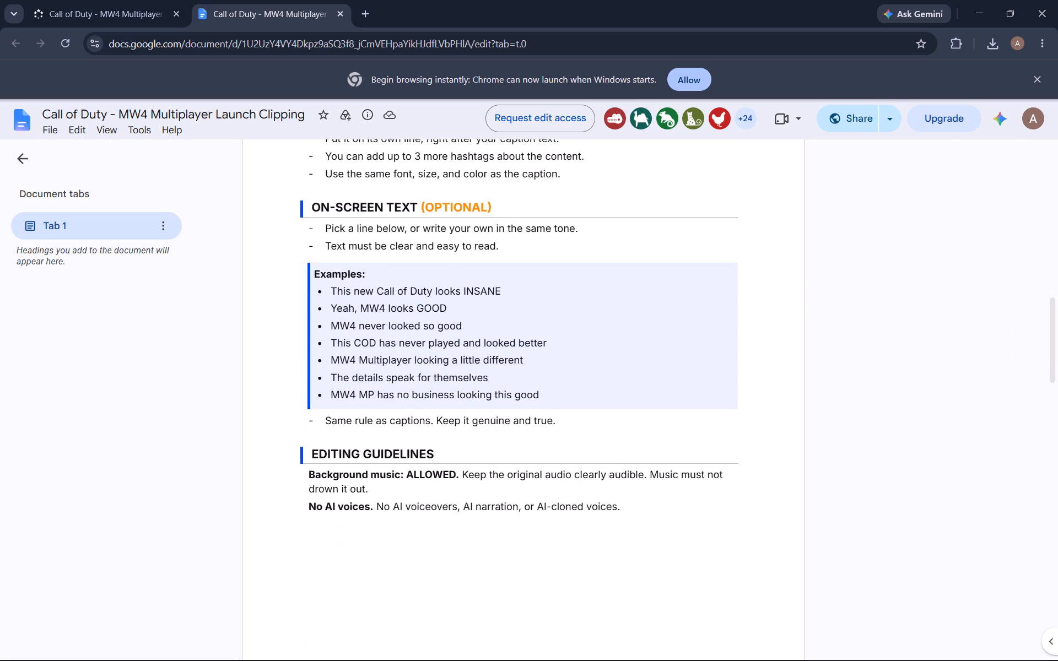
scroll(369, 362, up, 2)
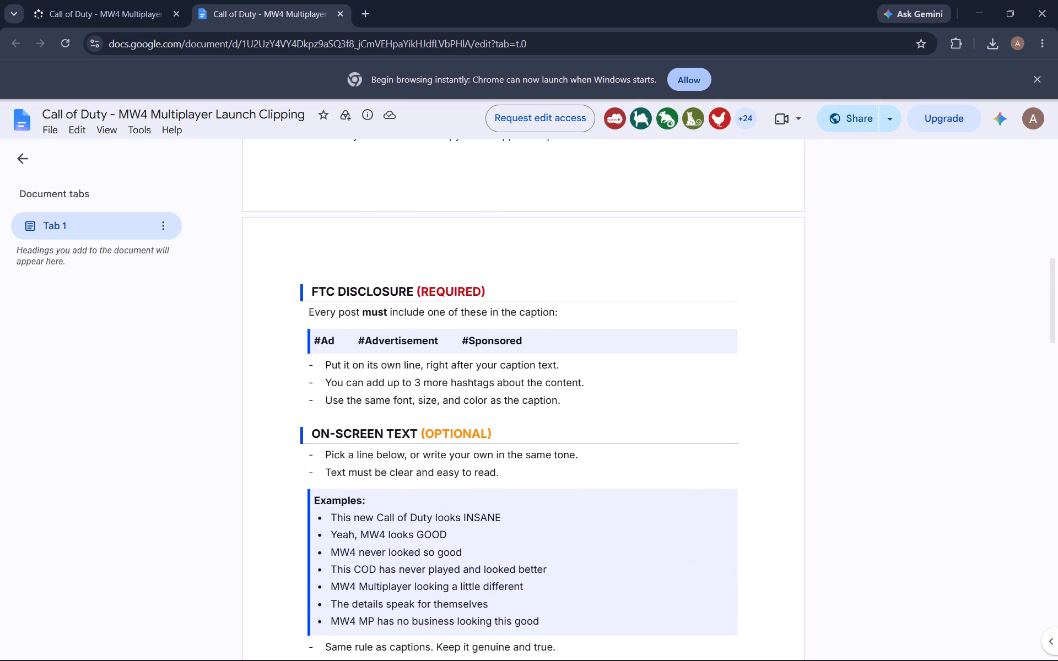
scroll(369, 362, up, 2)
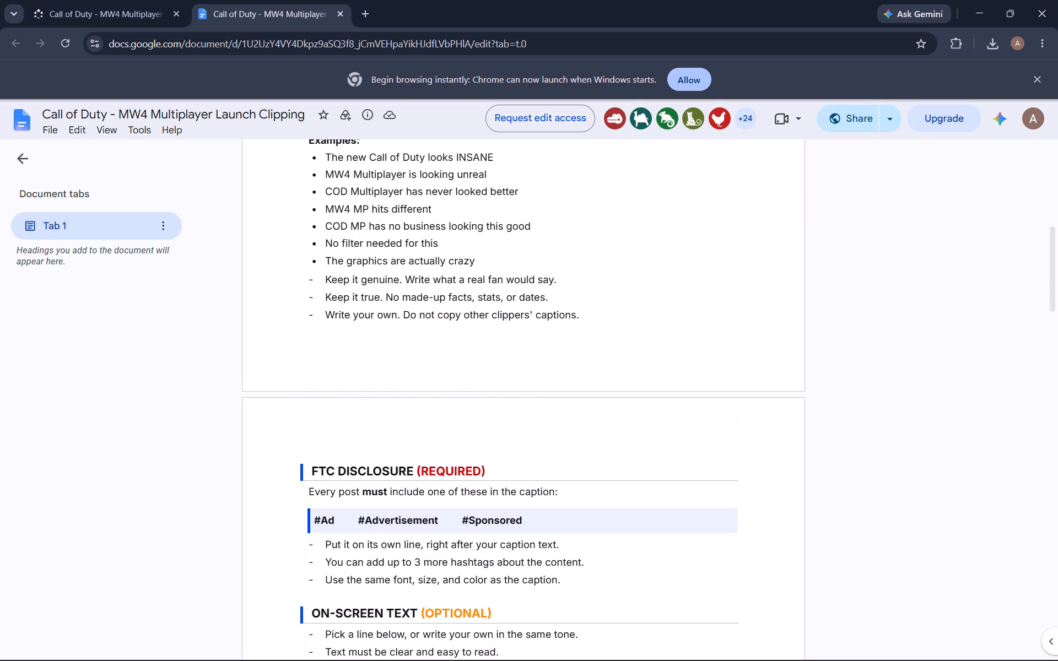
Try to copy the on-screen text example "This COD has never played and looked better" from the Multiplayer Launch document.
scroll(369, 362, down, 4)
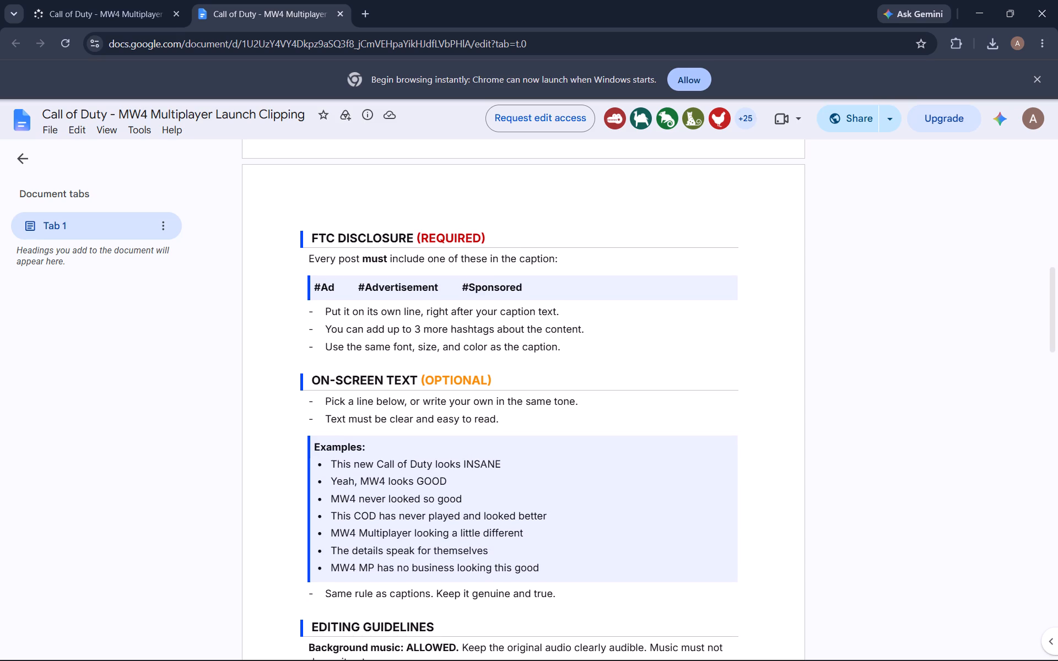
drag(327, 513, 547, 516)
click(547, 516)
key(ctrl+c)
Open the document's MediaSilo content link, look over the Modern Warfare 4 Release files, and close that page.
scroll(547, 516, up, 7)
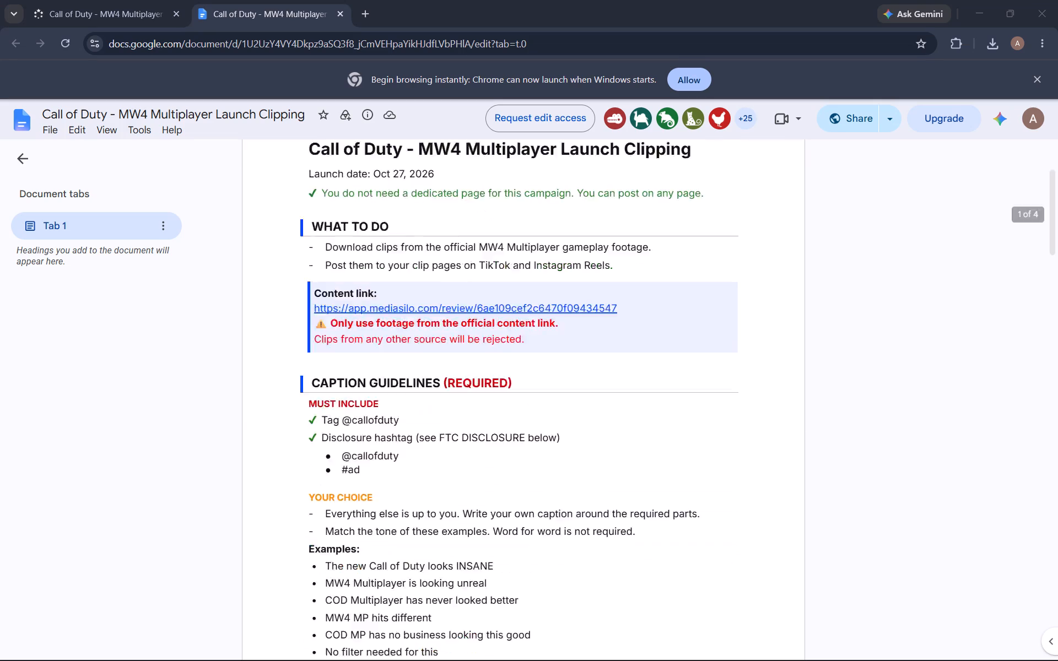
click(462, 387)
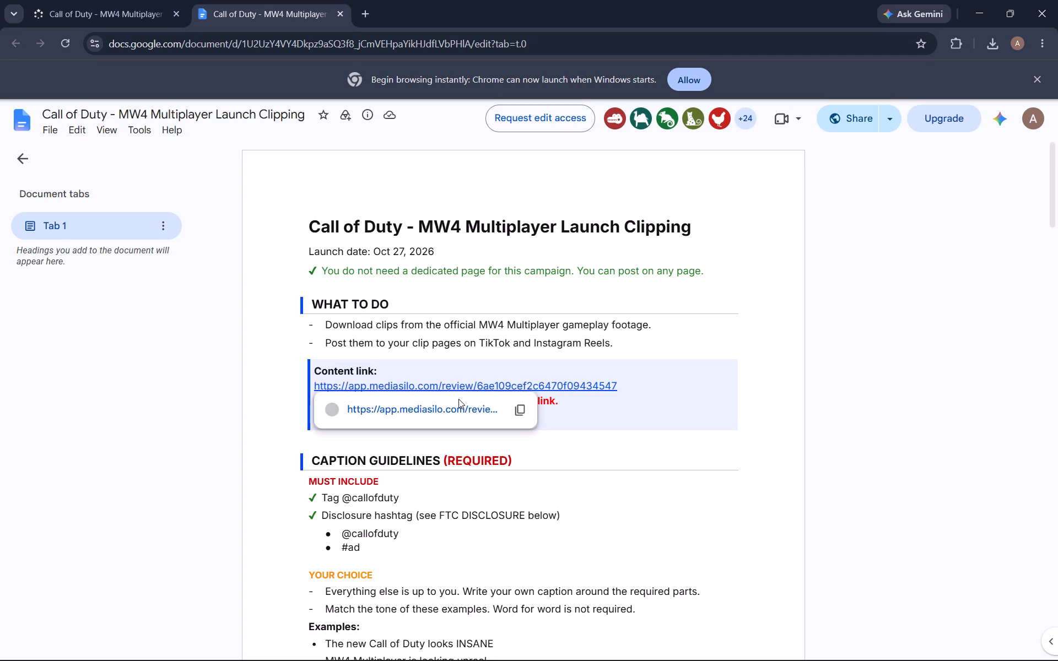
click(458, 399)
click(454, 404)
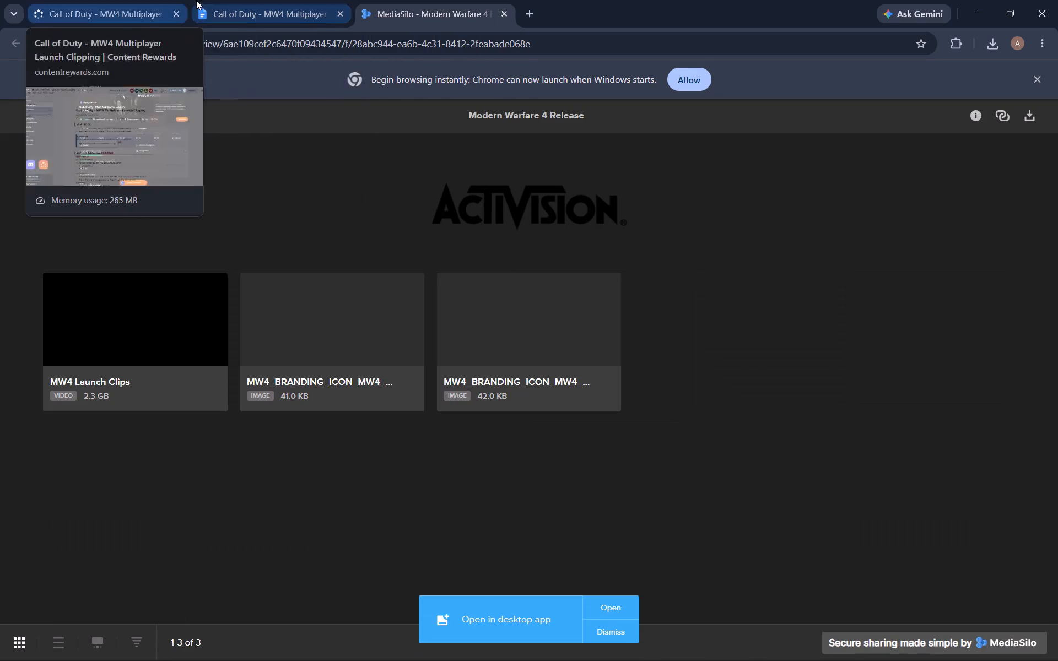
click(503, 12)
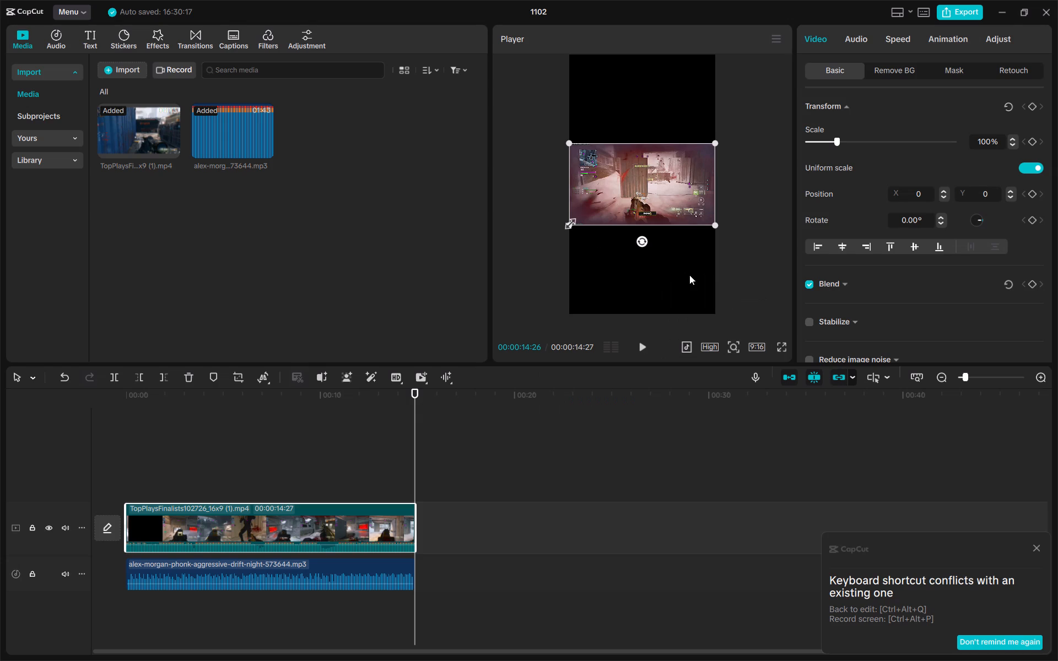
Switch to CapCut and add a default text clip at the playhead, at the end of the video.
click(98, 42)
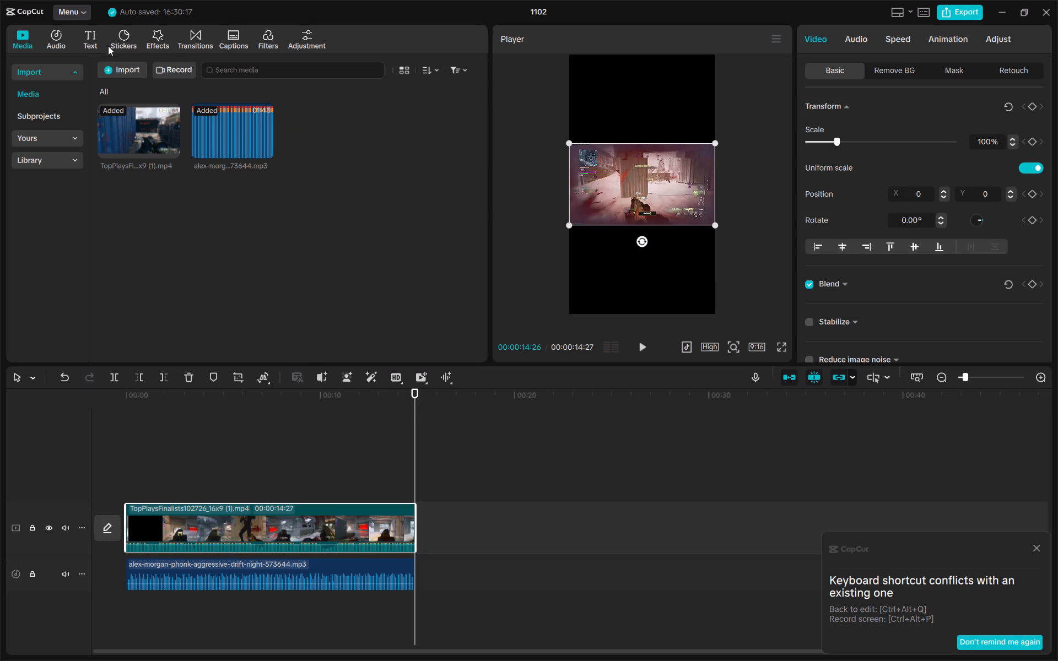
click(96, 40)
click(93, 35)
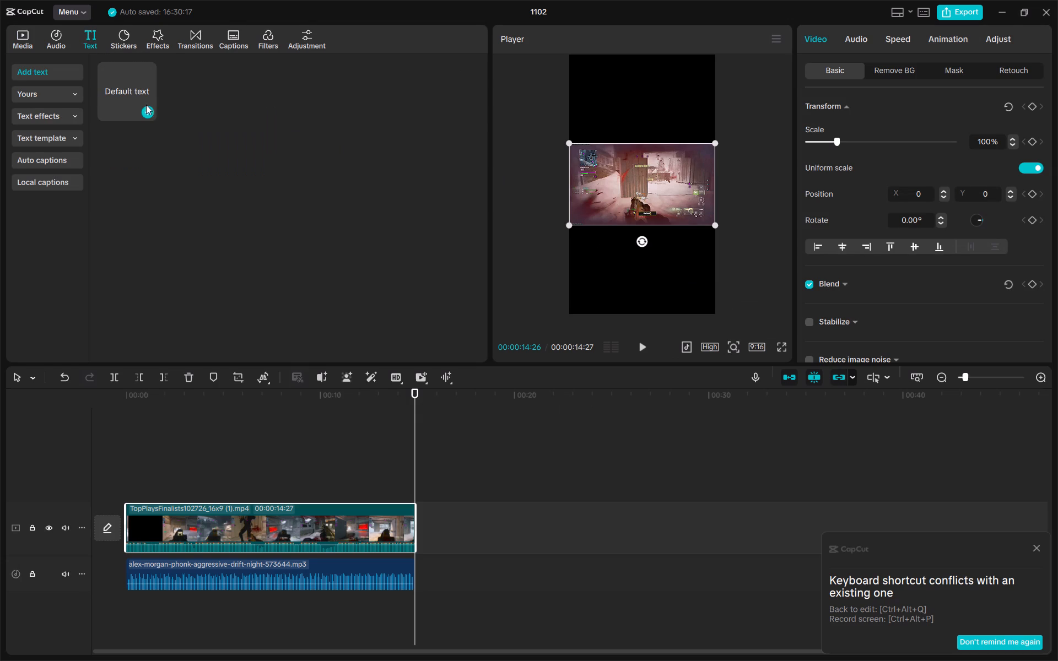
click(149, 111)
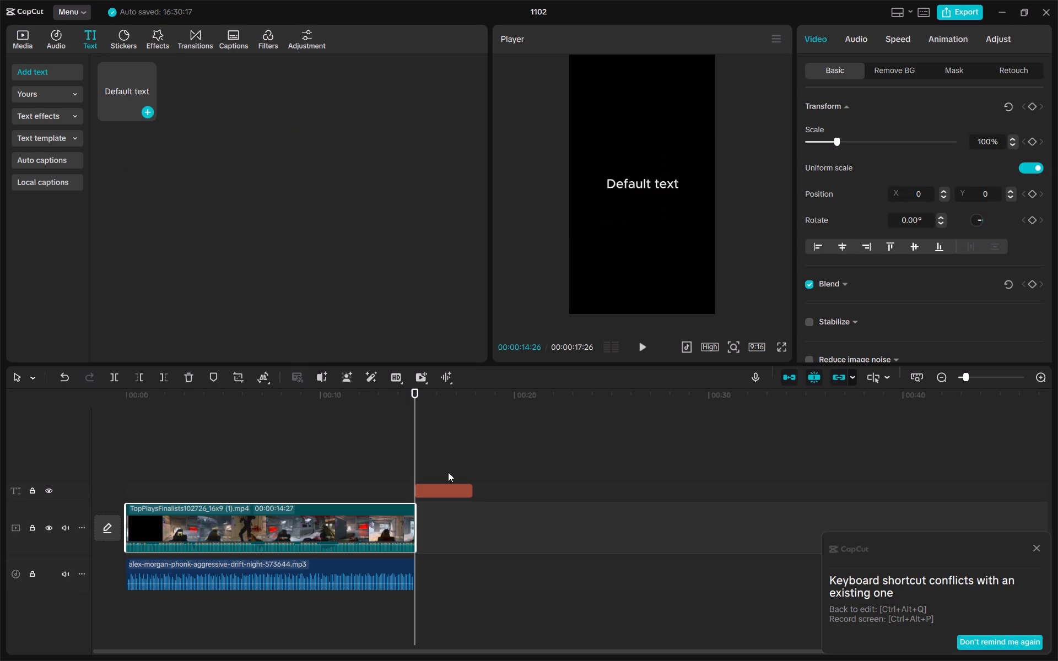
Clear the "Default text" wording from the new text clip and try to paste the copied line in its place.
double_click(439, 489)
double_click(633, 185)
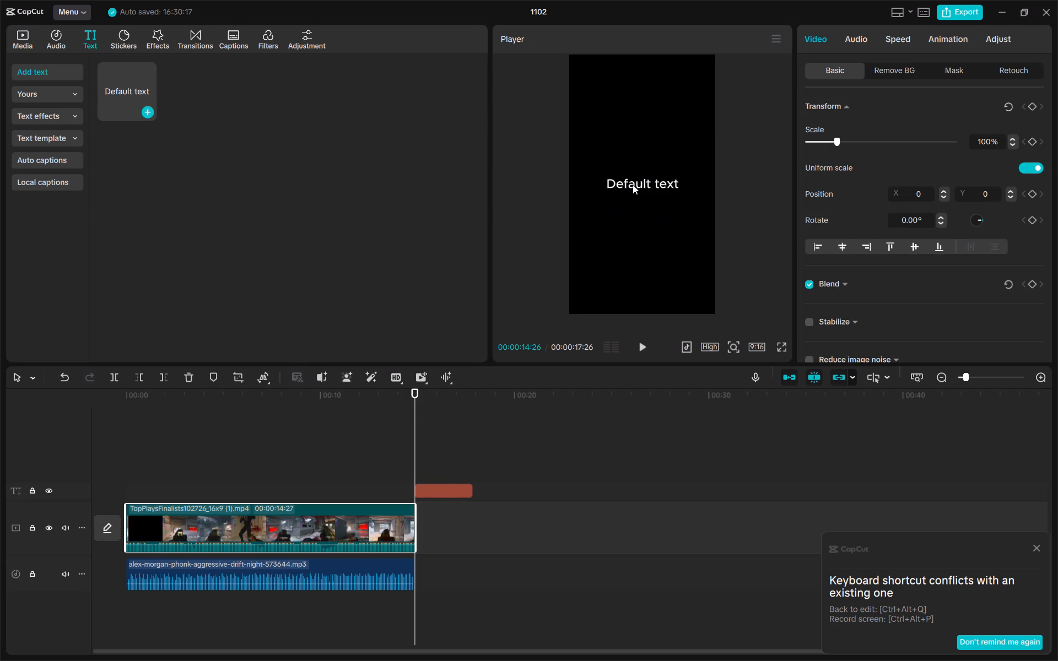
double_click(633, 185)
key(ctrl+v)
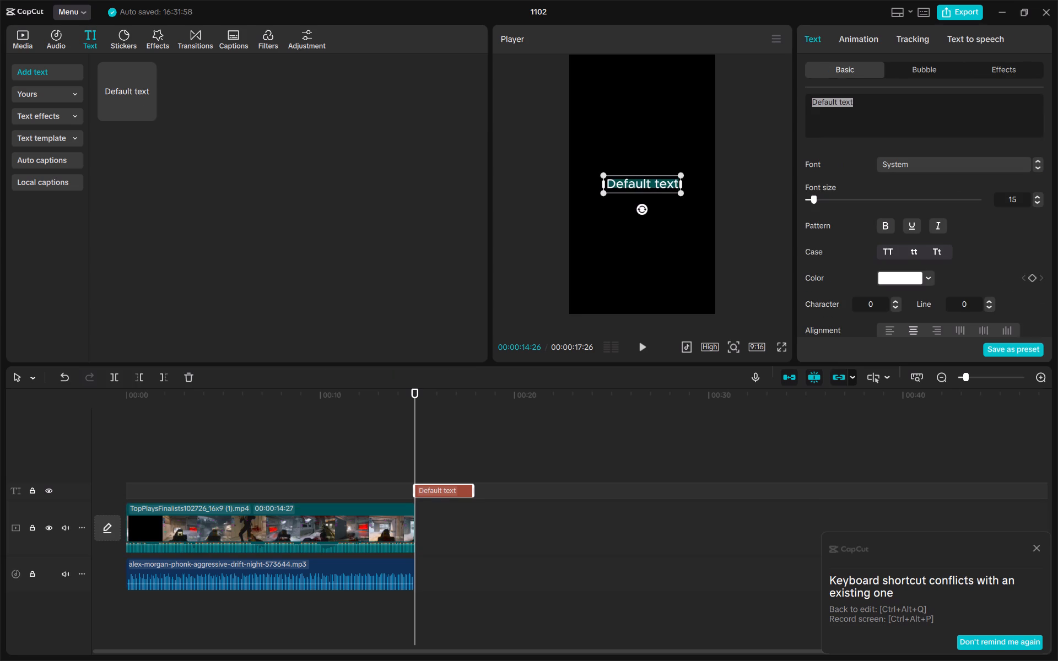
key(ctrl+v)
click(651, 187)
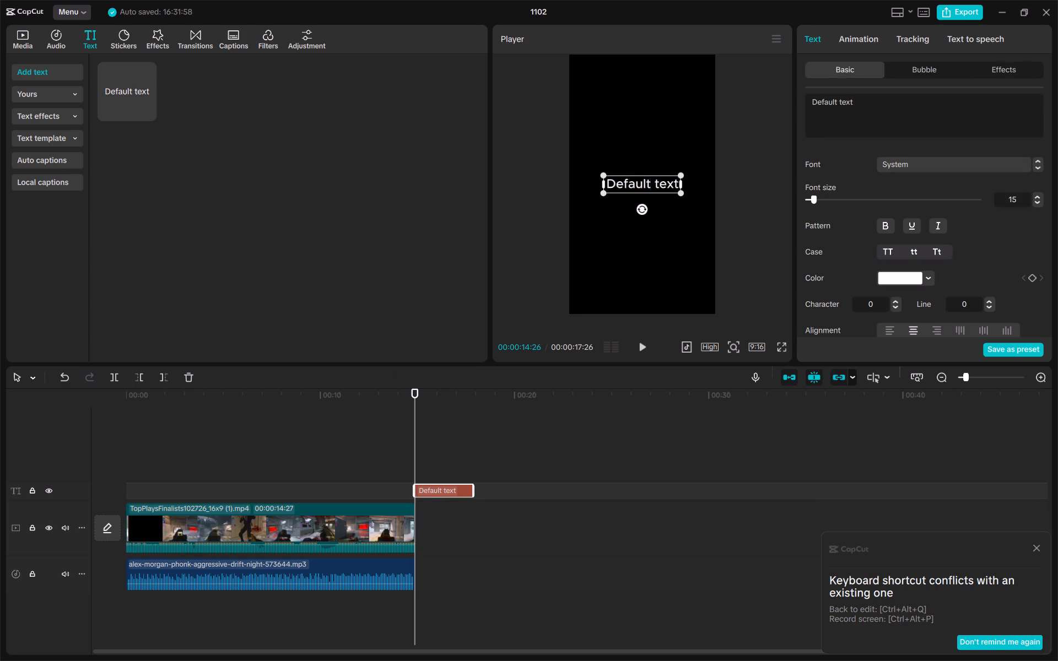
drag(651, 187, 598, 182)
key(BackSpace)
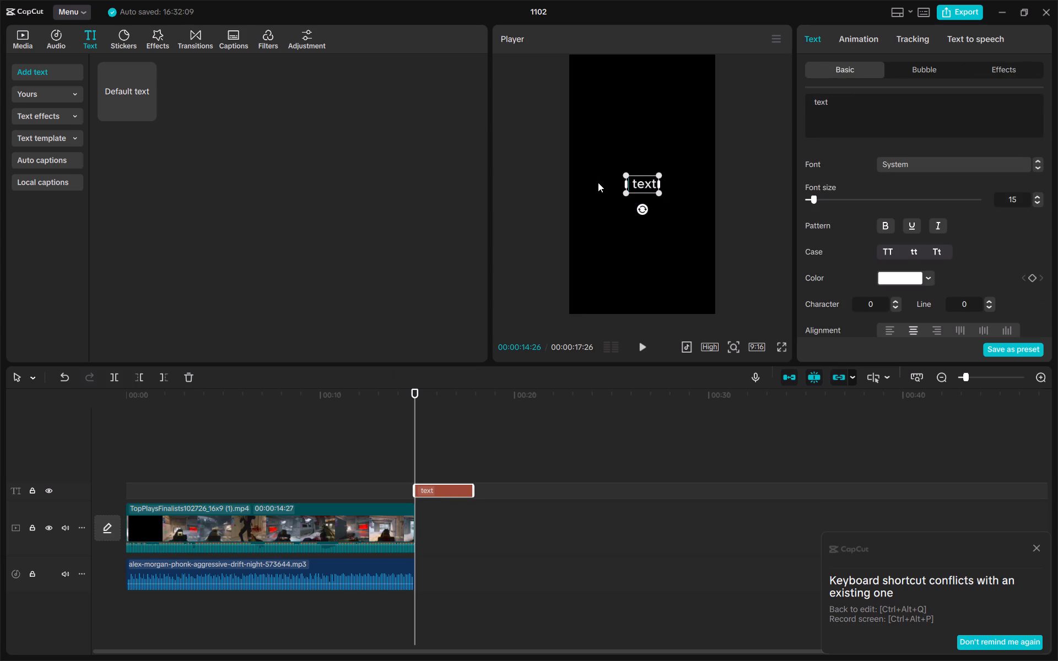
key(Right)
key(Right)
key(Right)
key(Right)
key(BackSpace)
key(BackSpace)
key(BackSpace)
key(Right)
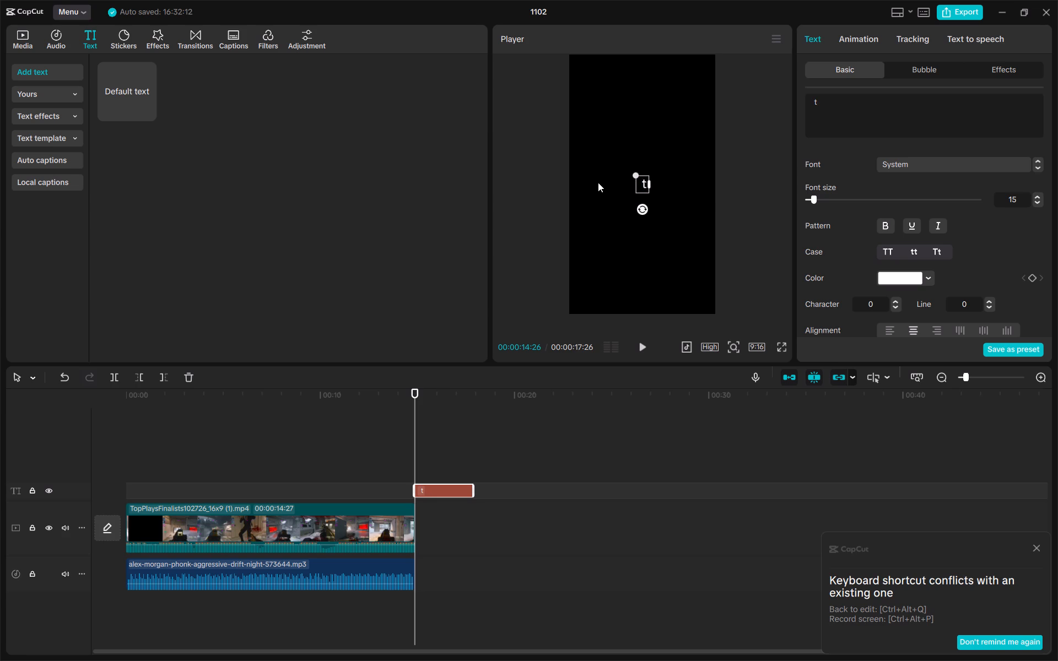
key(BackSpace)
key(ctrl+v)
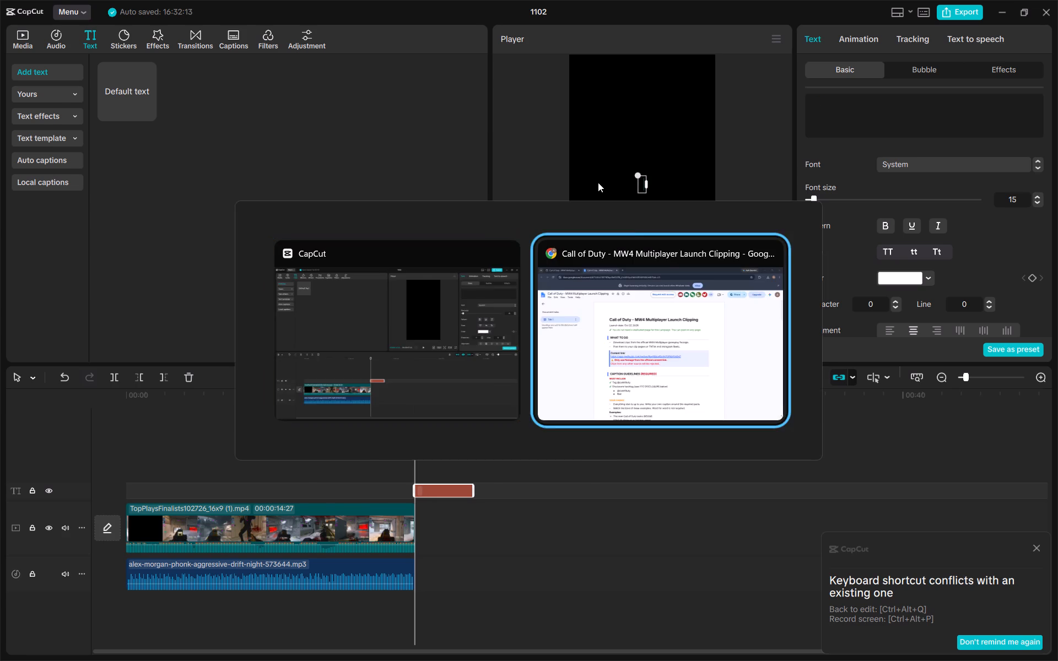
Switch to Chrome and copy the on-screen text example "This COD has never played and looked better".
scroll(595, 319, down, 5)
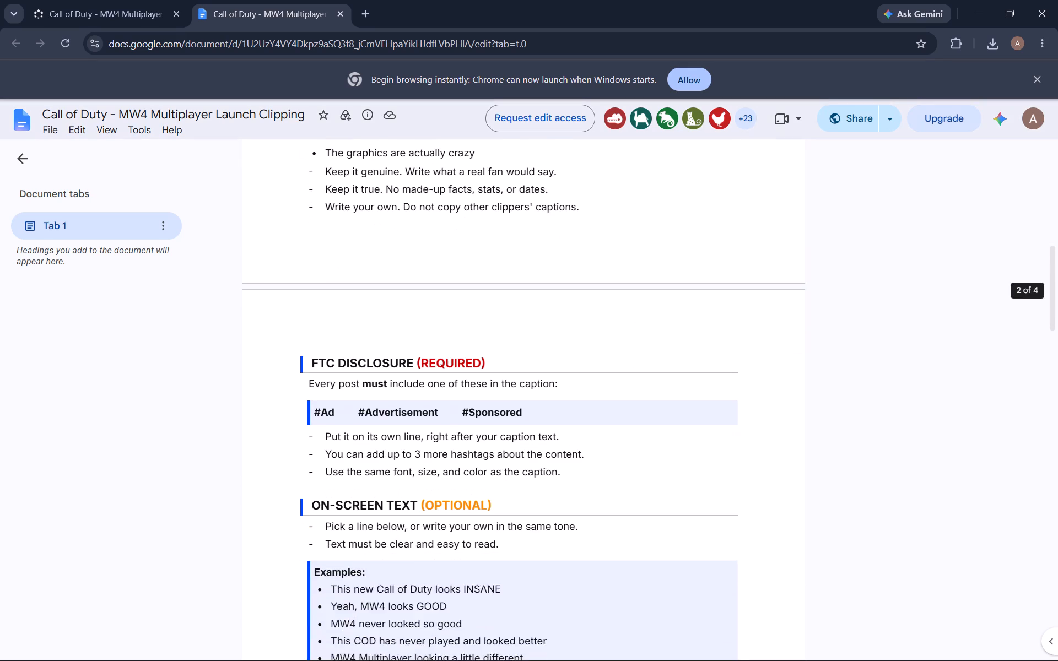
scroll(595, 319, down, 2)
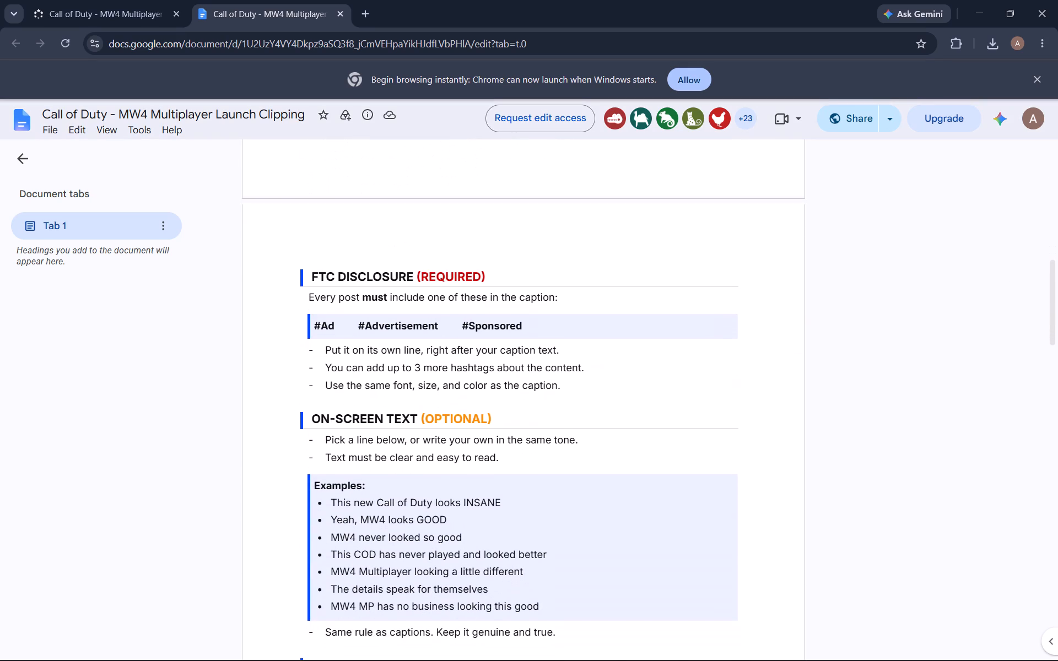
drag(331, 551, 558, 550)
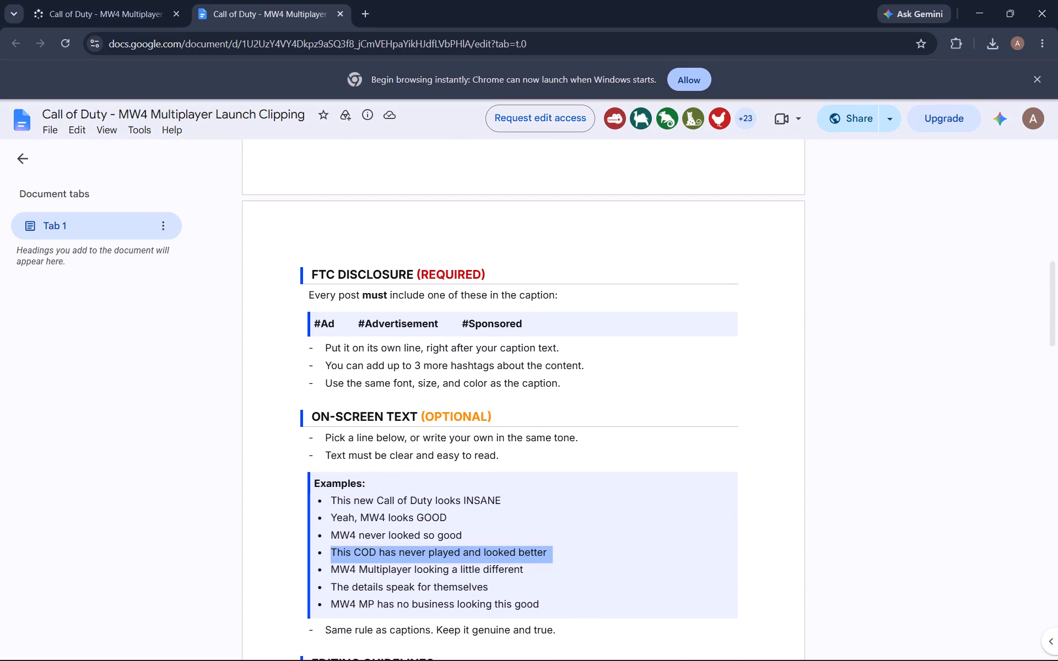
key(ctrl+c)
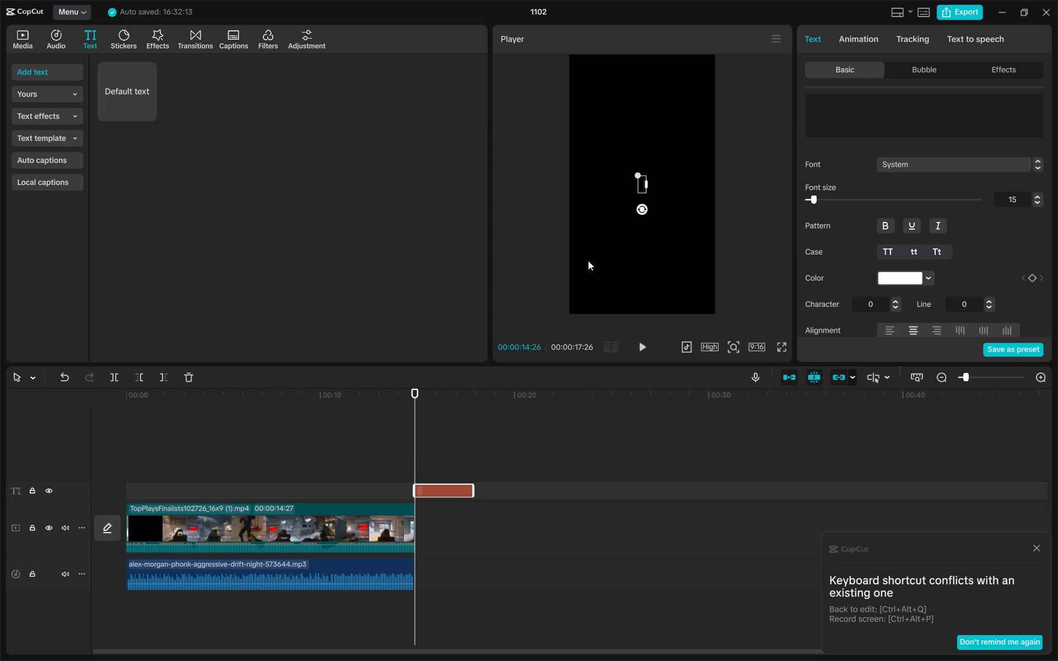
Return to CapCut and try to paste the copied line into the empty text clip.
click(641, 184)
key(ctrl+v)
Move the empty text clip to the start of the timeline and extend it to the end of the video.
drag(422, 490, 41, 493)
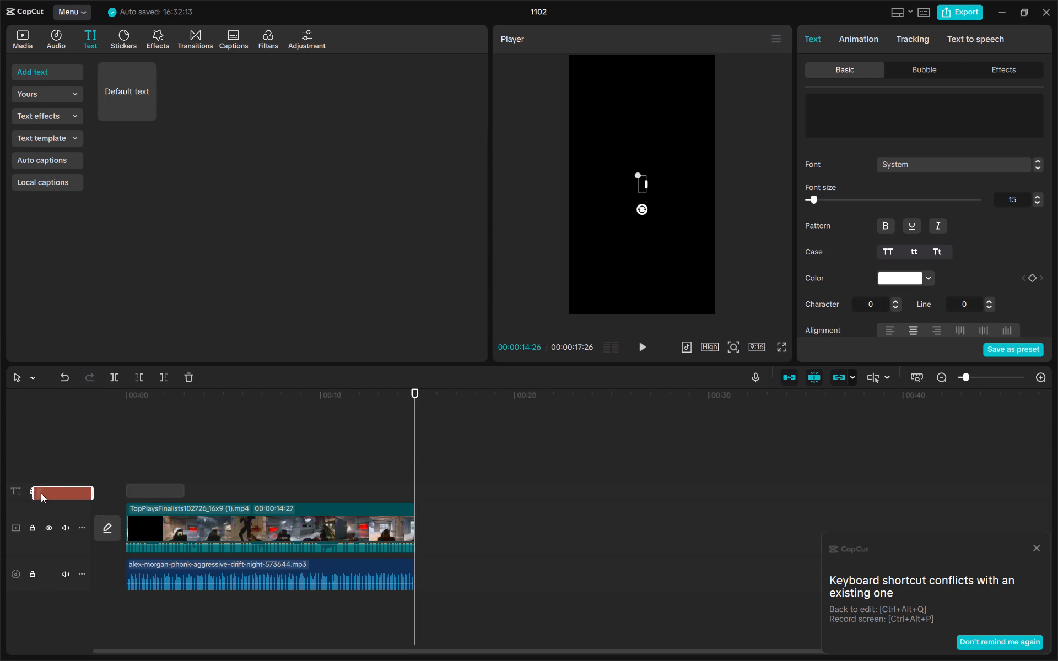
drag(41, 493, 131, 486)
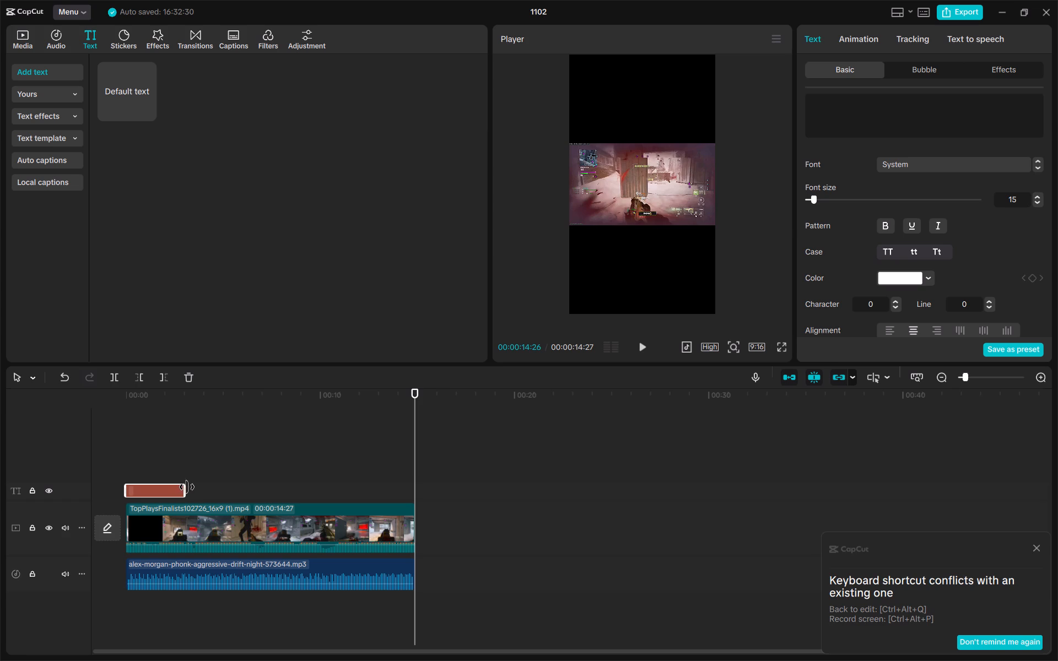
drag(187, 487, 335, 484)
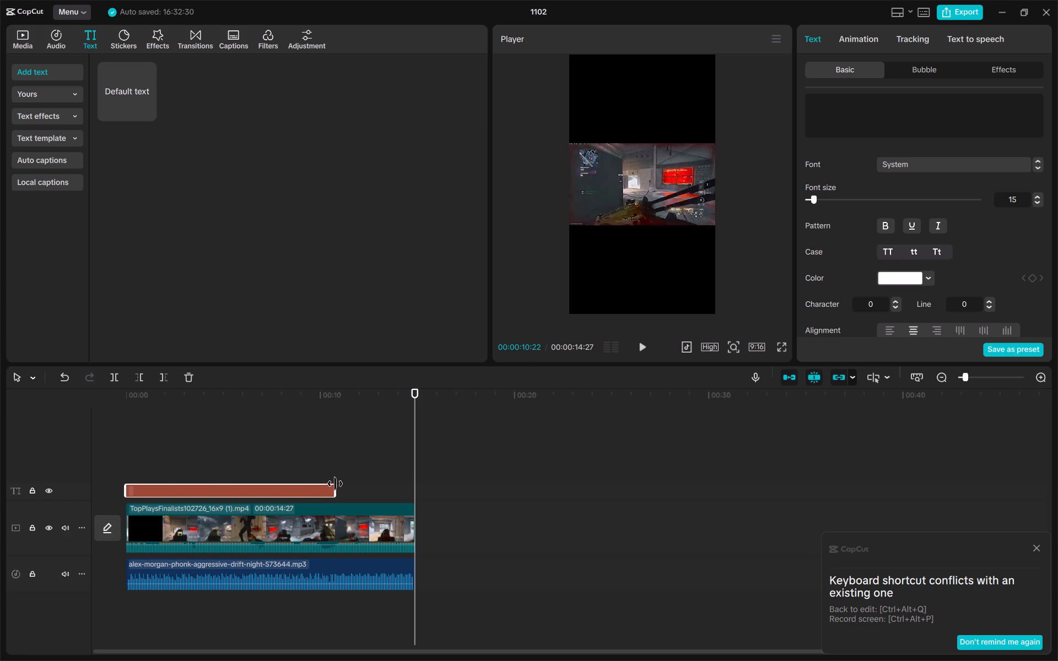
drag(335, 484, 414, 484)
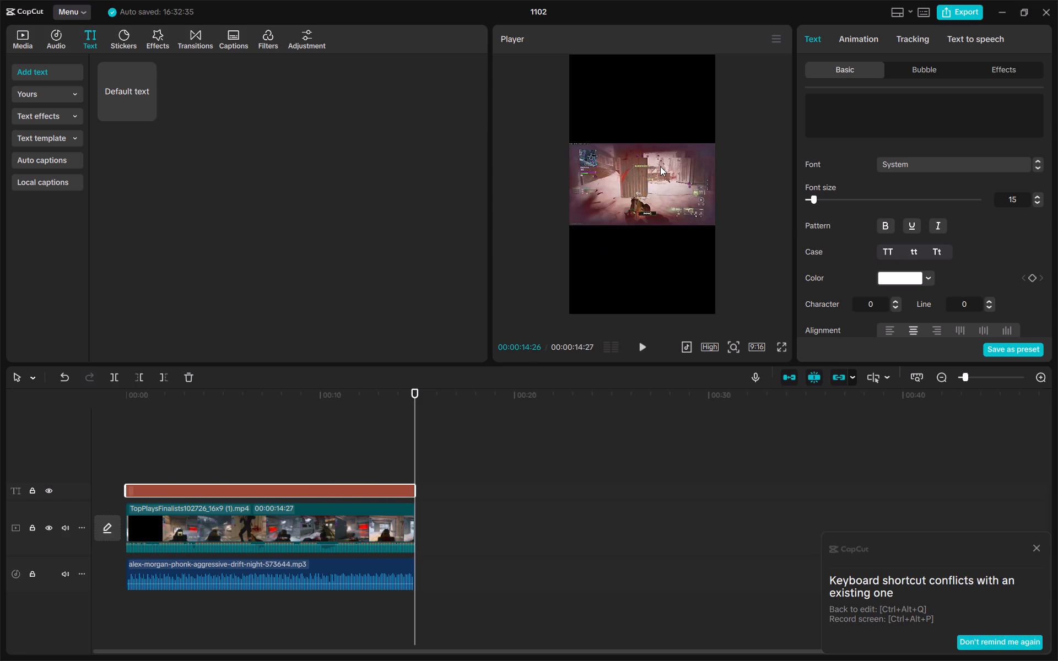
Reselect the empty text clip and play back the opening of the video to check it.
click(649, 180)
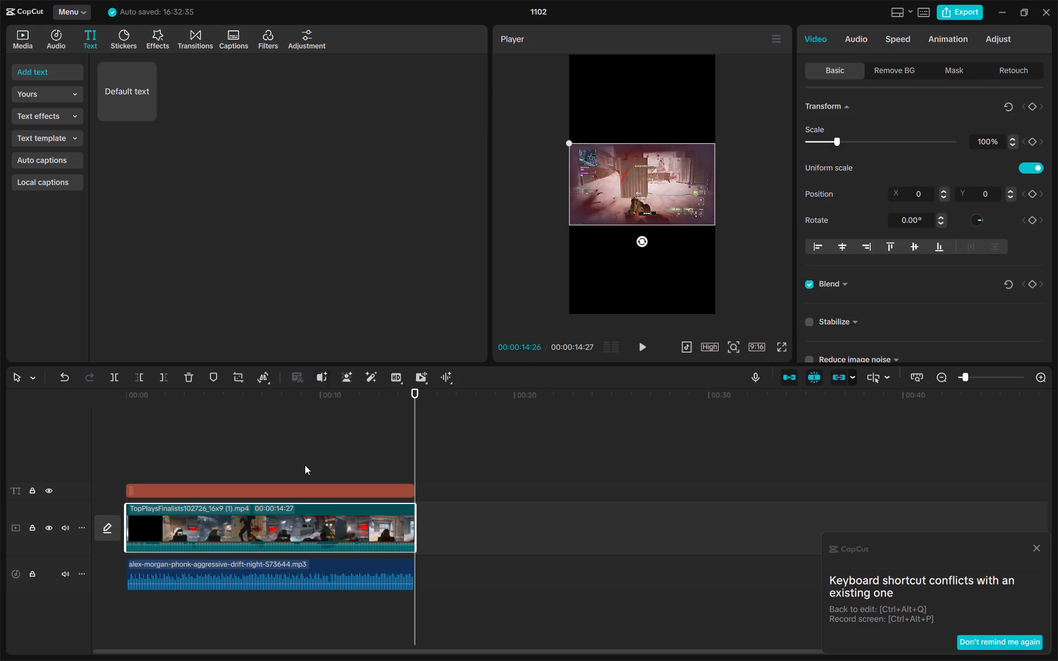
click(301, 485)
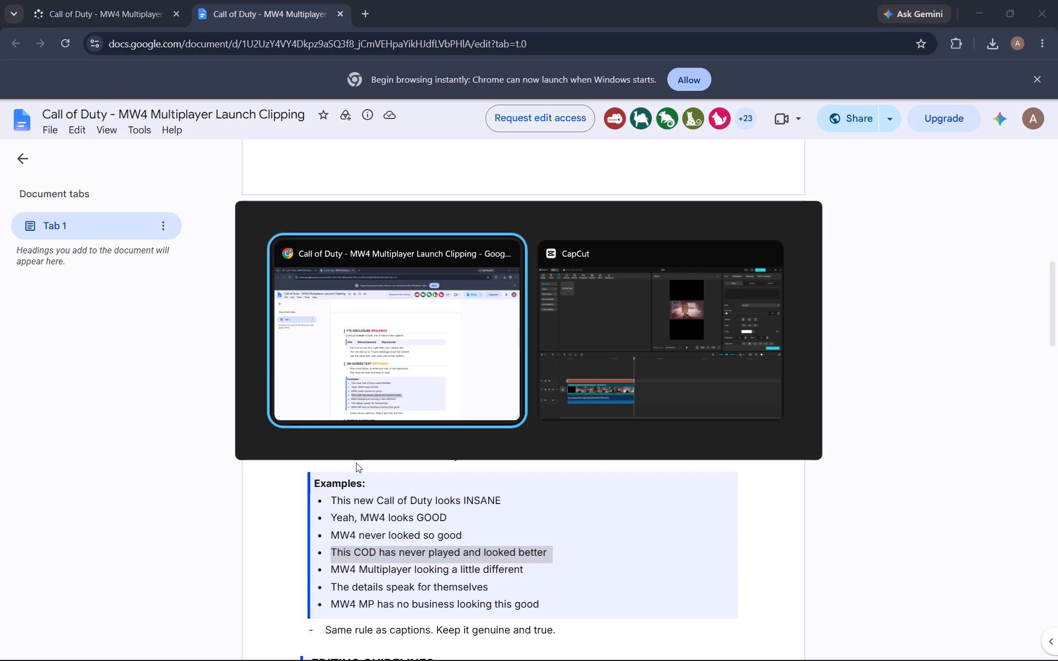
key(space)
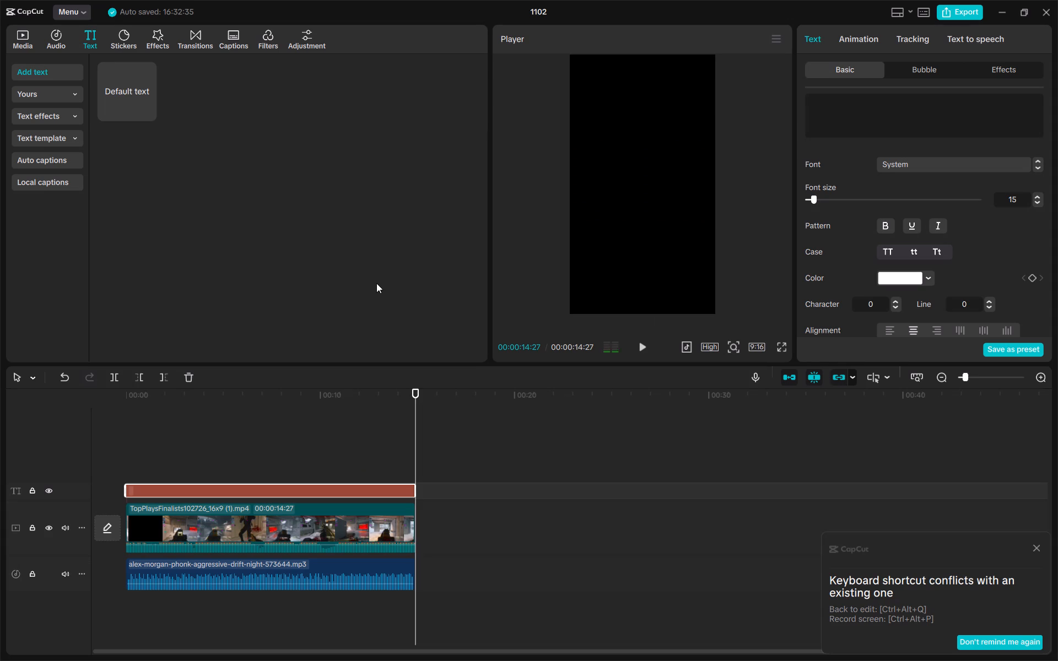
key(space)
key(space)
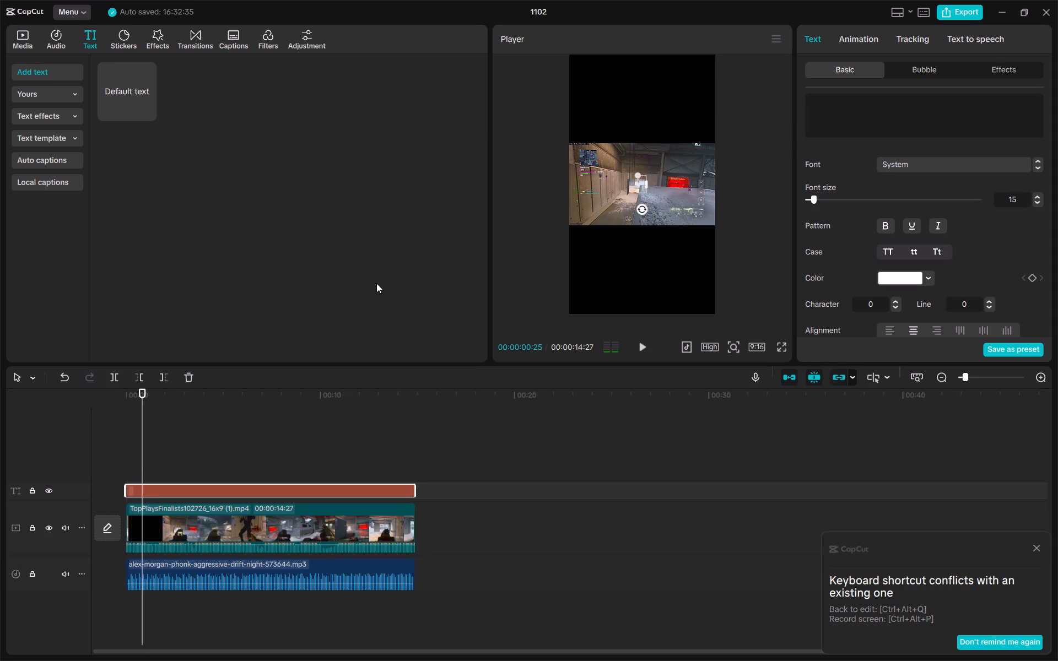
click(365, 486)
Undo the recent edits to the empty text clip until the clip is removed from the timeline.
click(67, 372)
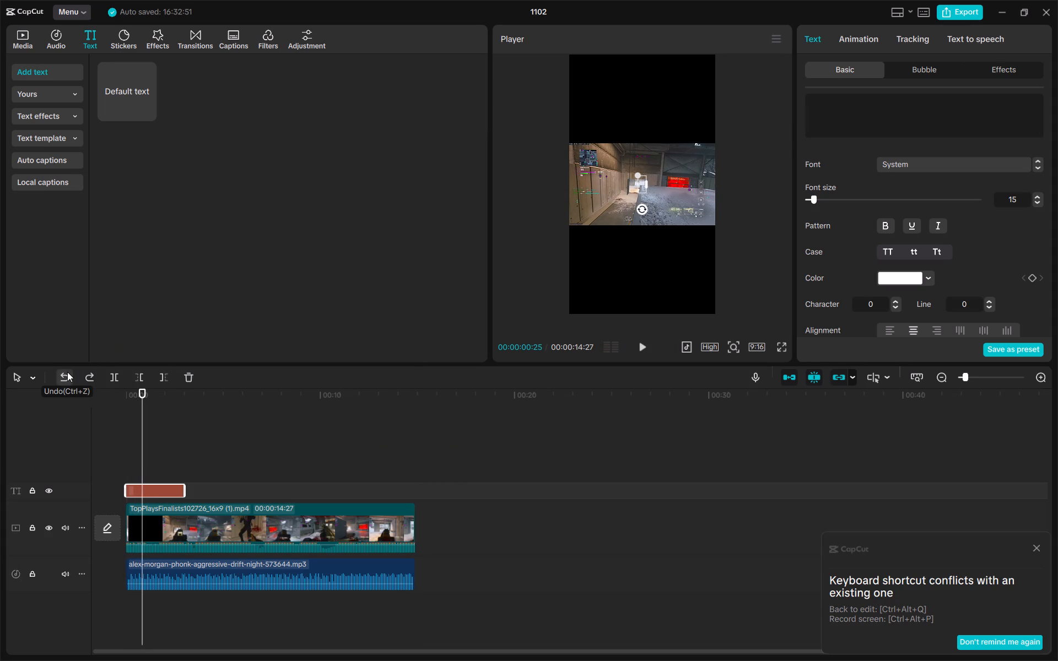
triple_click(67, 372)
triple_click(67, 372)
click(67, 372)
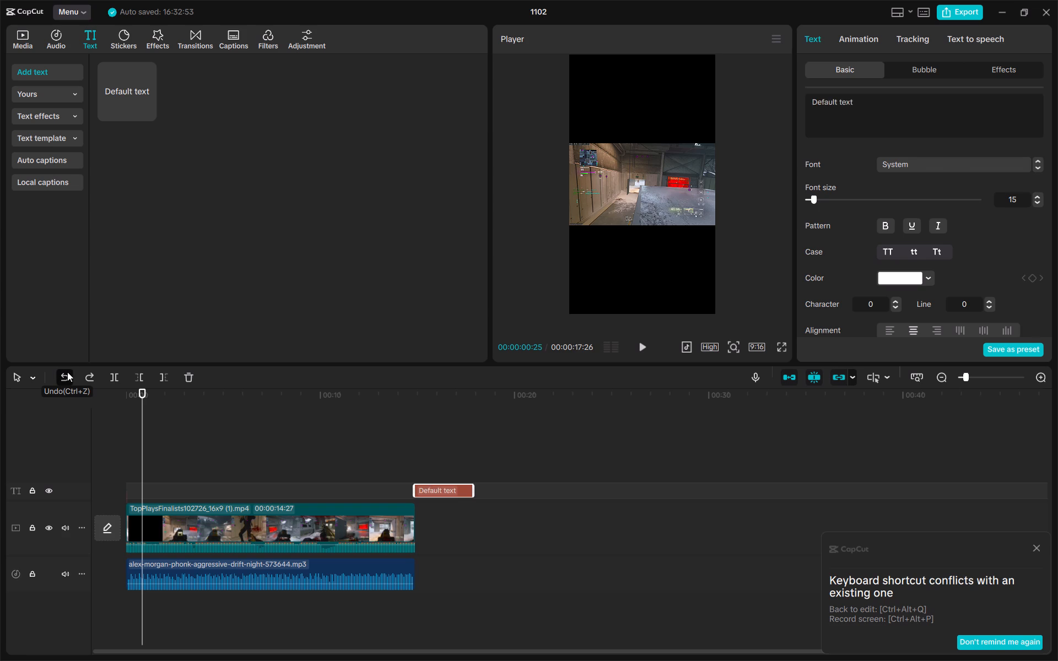
double_click(67, 372)
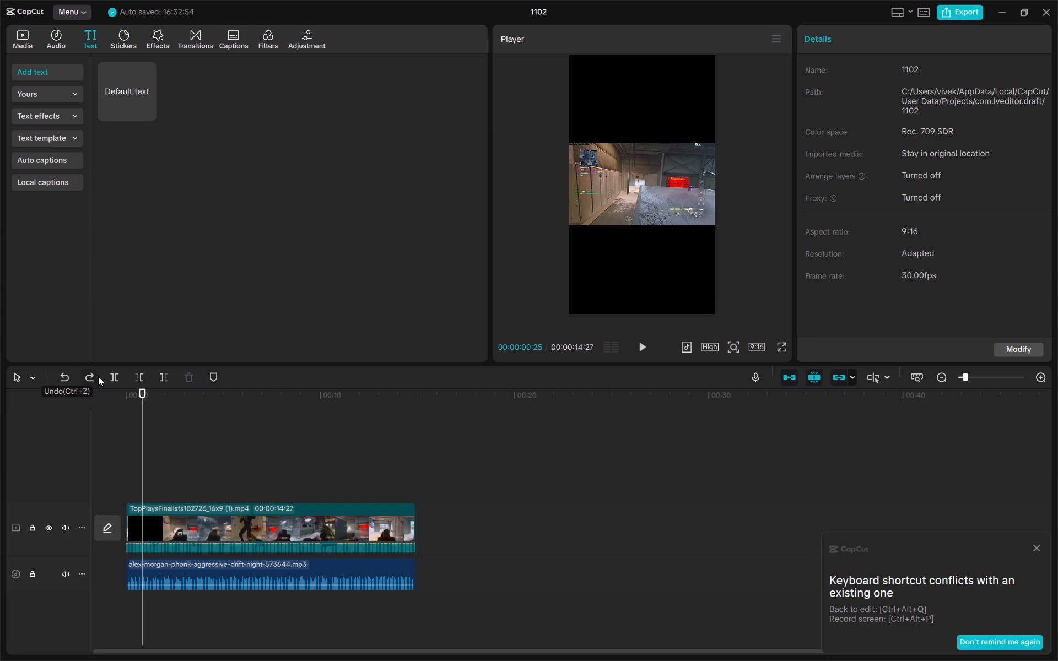
click(98, 376)
click(96, 376)
click(96, 376)
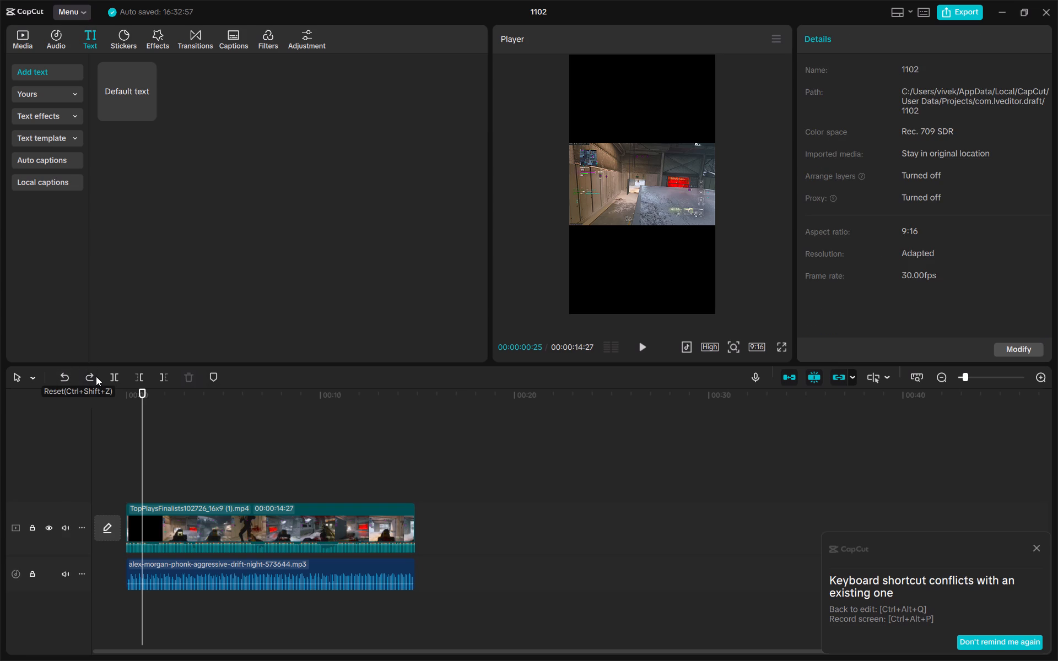
click(96, 376)
click(59, 381)
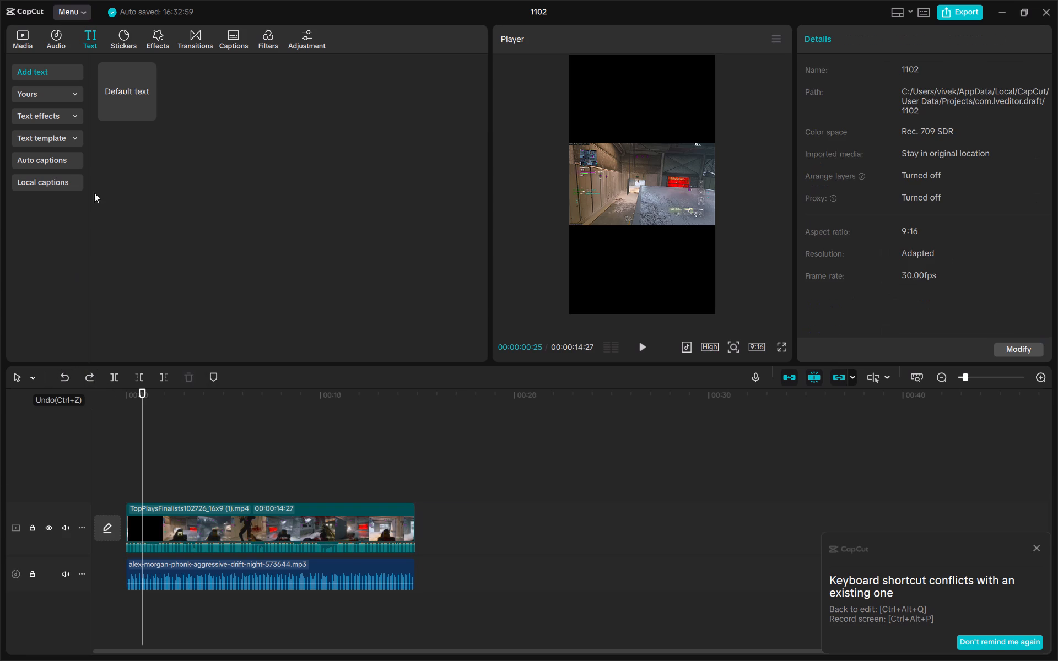
Add a default text clip and stretch it from the start of the timeline to the end of the video.
click(147, 108)
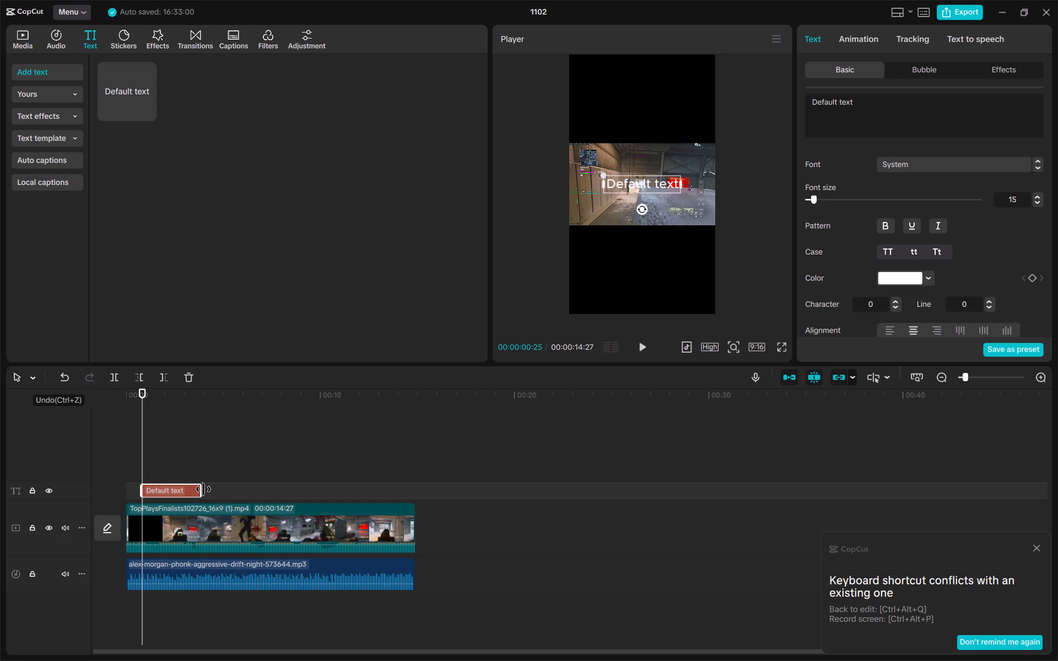
drag(203, 489, 417, 486)
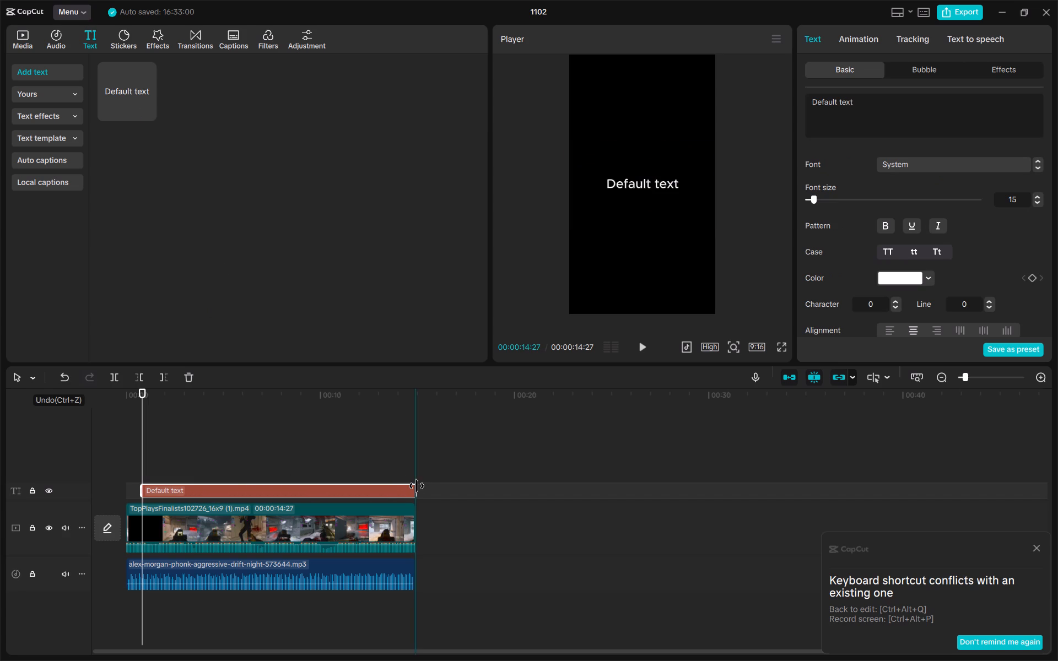
drag(417, 486, 414, 485)
drag(141, 492, 127, 492)
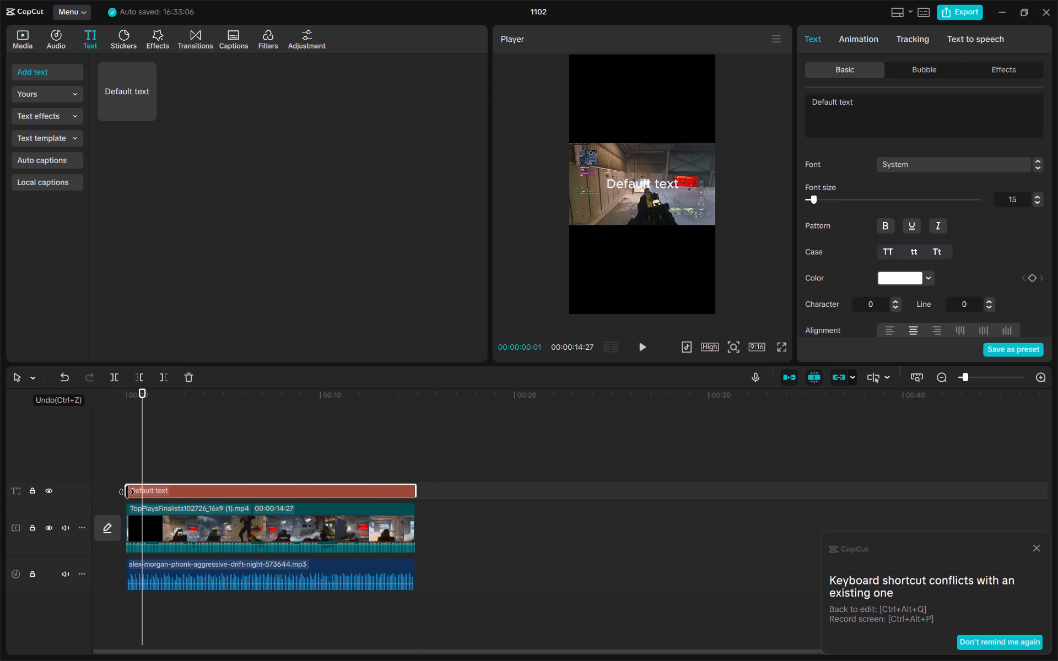
drag(127, 492, 125, 494)
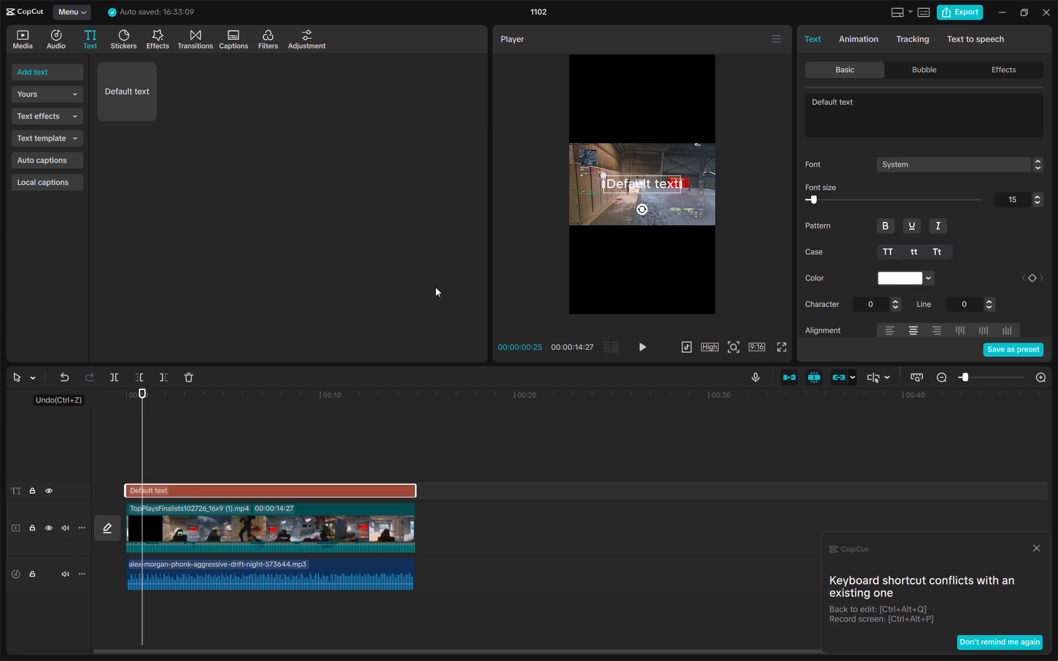
Replace the default text with the copied line "This COD has never played and looked better", breaking the line after "played".
double_click(619, 178)
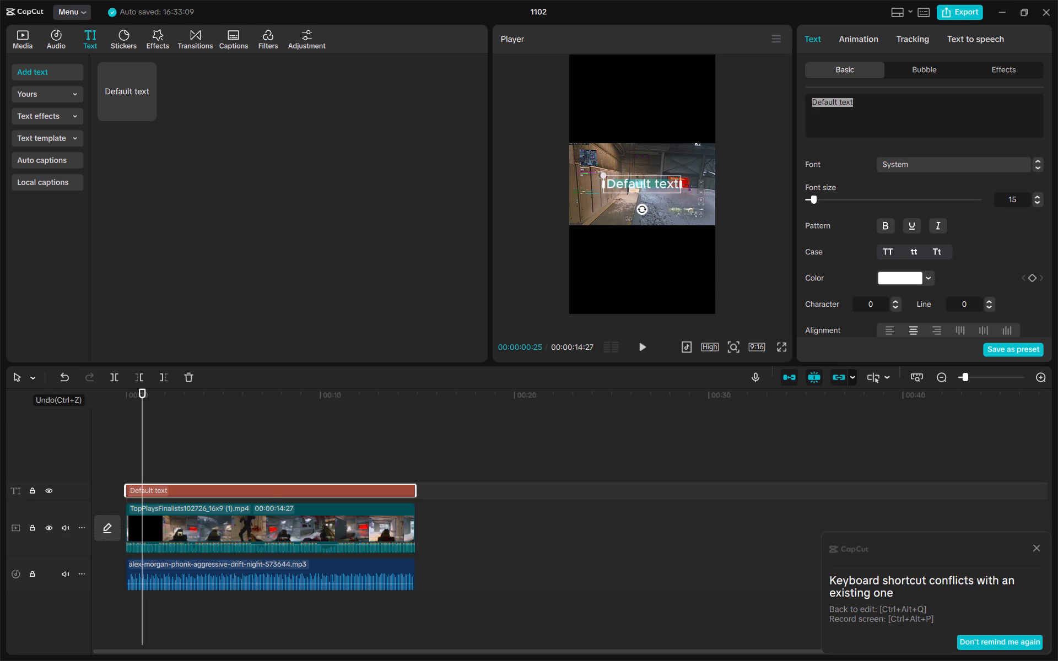
key(ctrl+v)
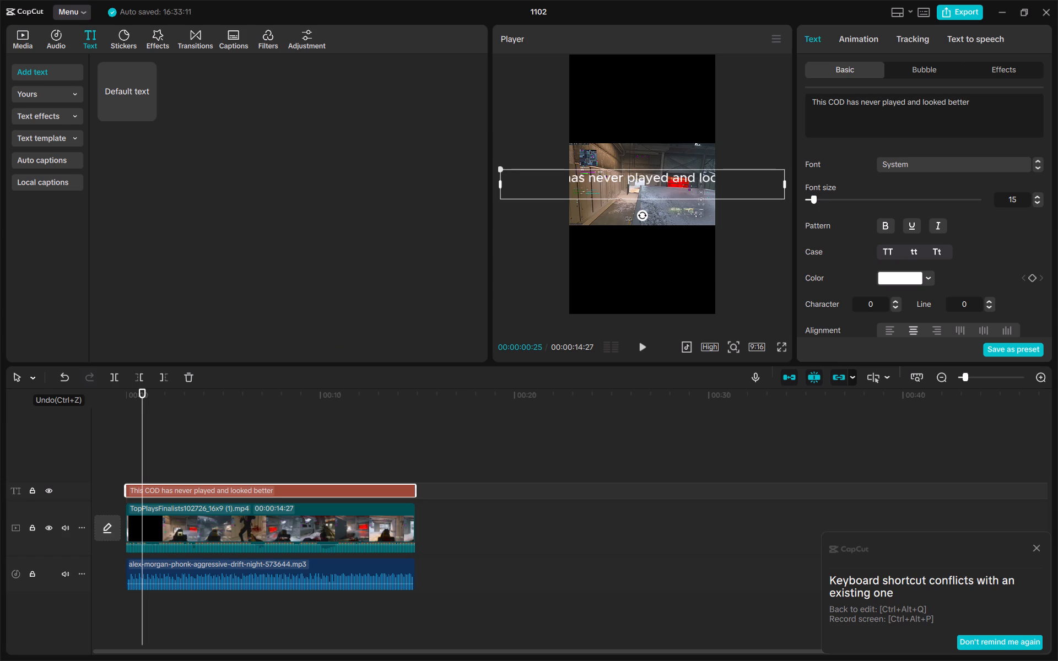
click(669, 176)
key(Right)
key(Return)
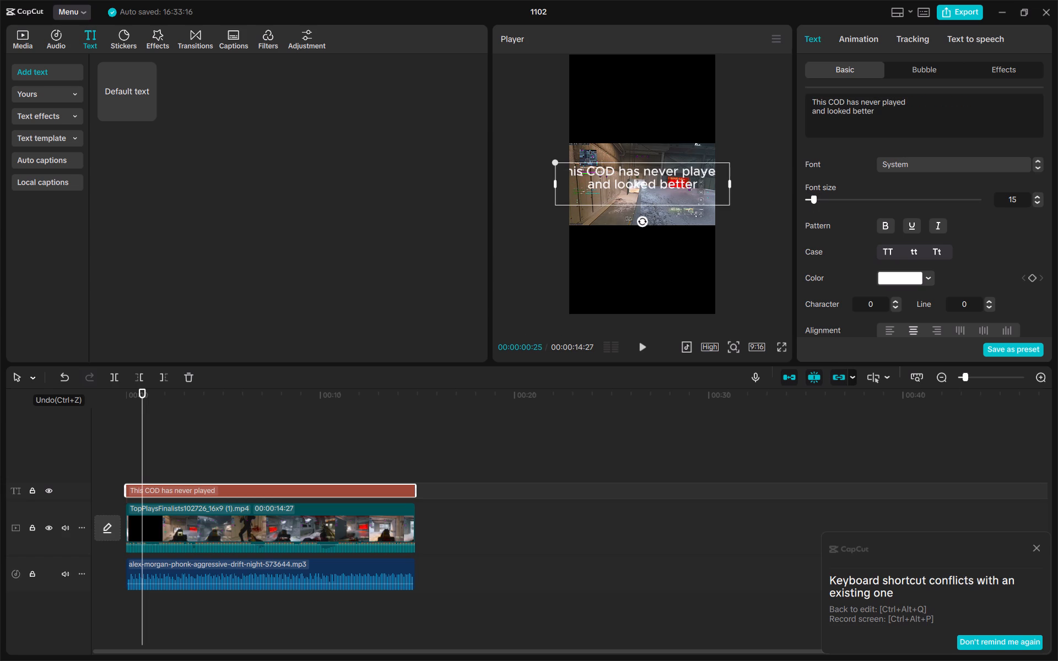
Adjust the width of the text box around the two-line caption in the preview.
drag(727, 204, 692, 196)
drag(730, 182, 699, 192)
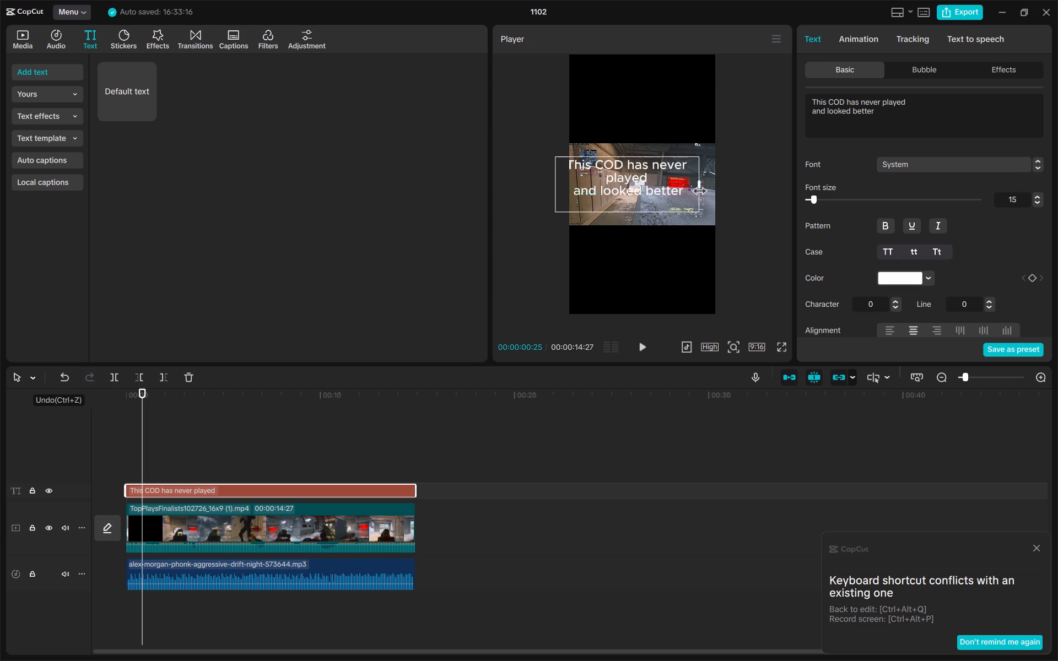
drag(699, 192, 766, 137)
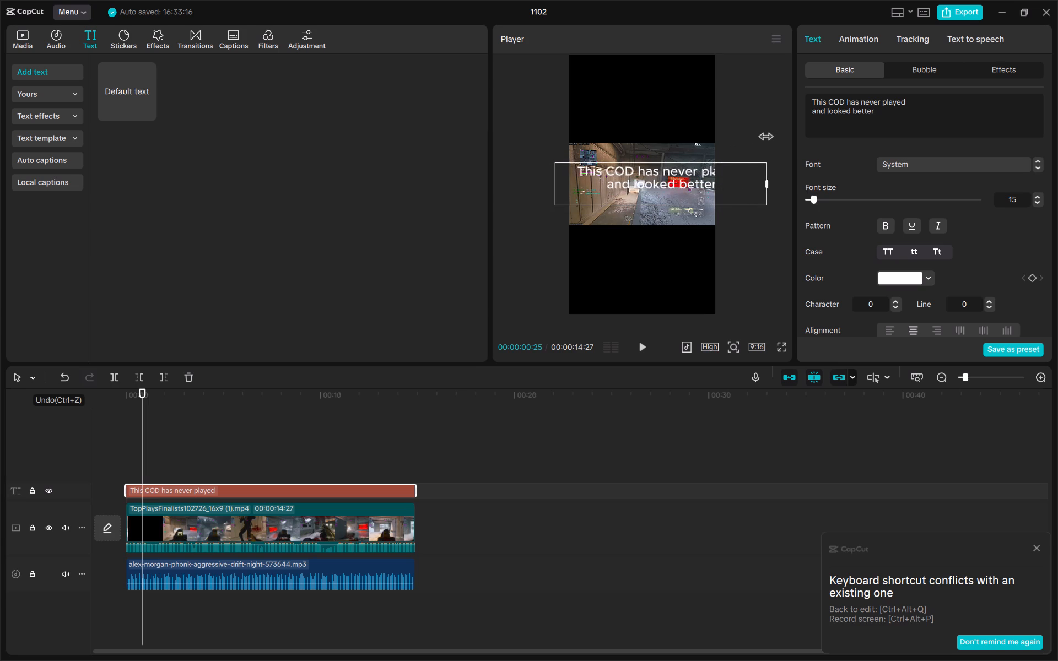
drag(766, 137, 745, 154)
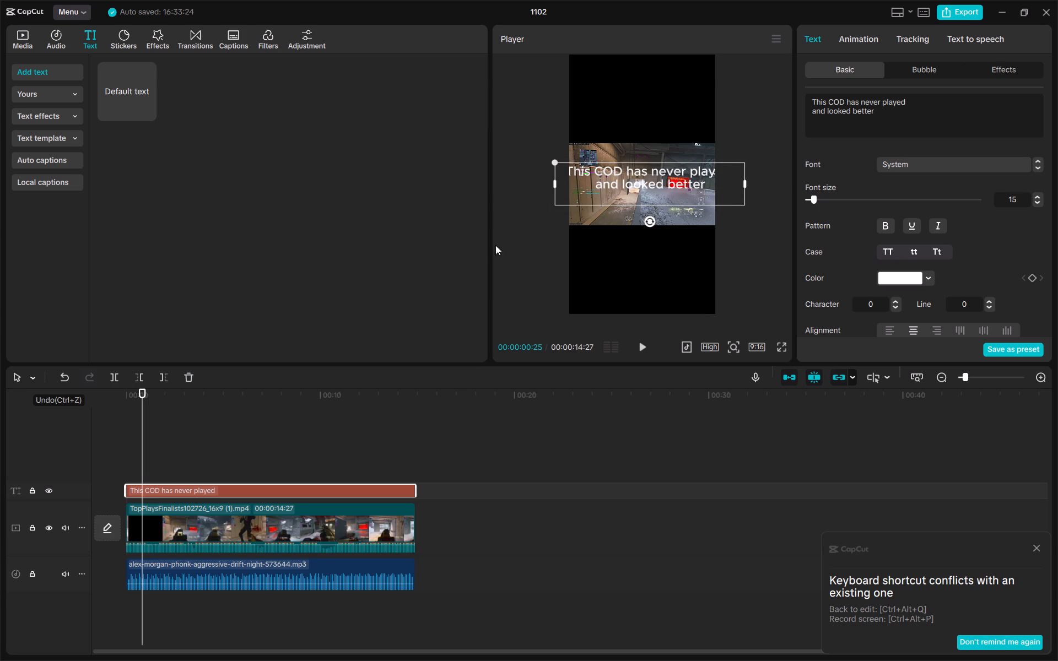
click(487, 247)
click(501, 243)
click(606, 186)
Move the caption into the black area just above the gameplay, scale it down to fit the frame width and centre it.
drag(606, 186, 607, 131)
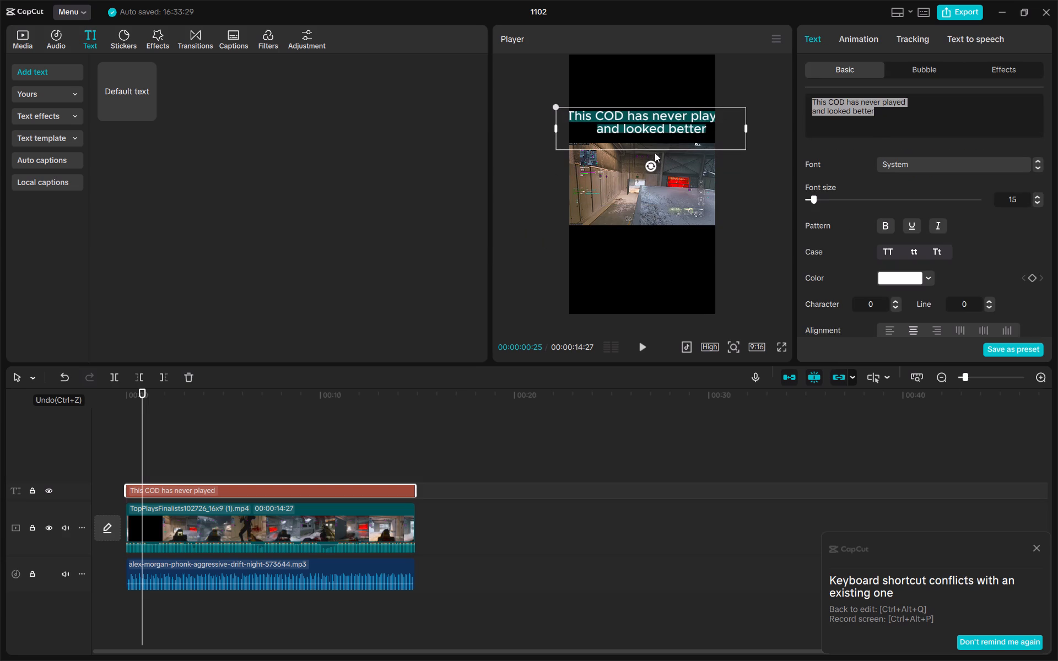
drag(556, 106, 577, 122)
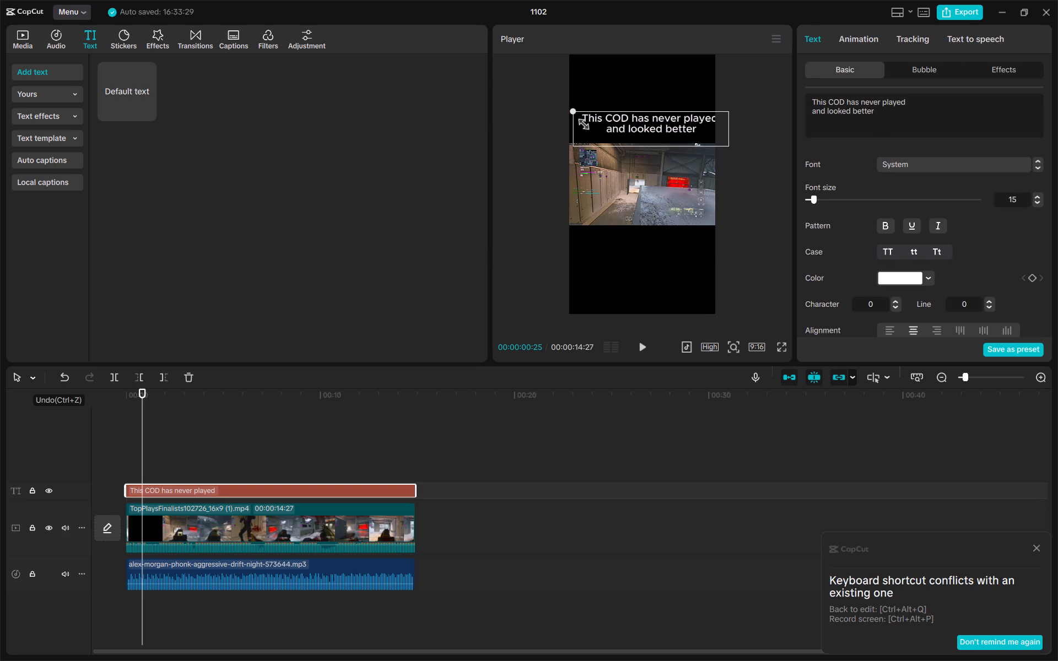
drag(577, 122, 591, 129)
drag(636, 122, 630, 127)
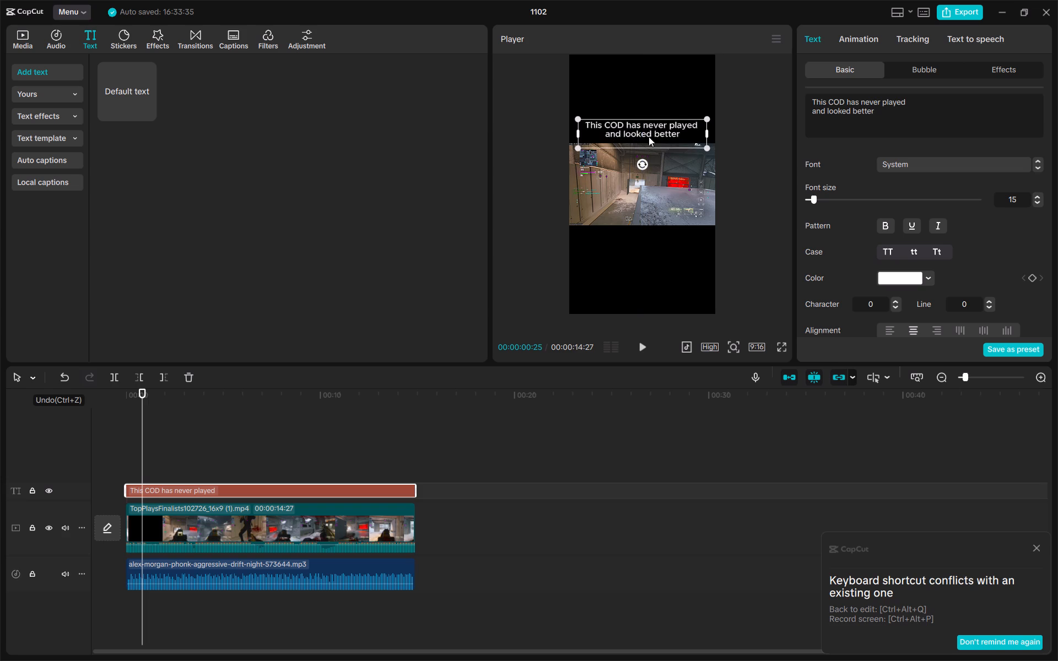
Set the caption's font to Constantia Italic.
click(936, 167)
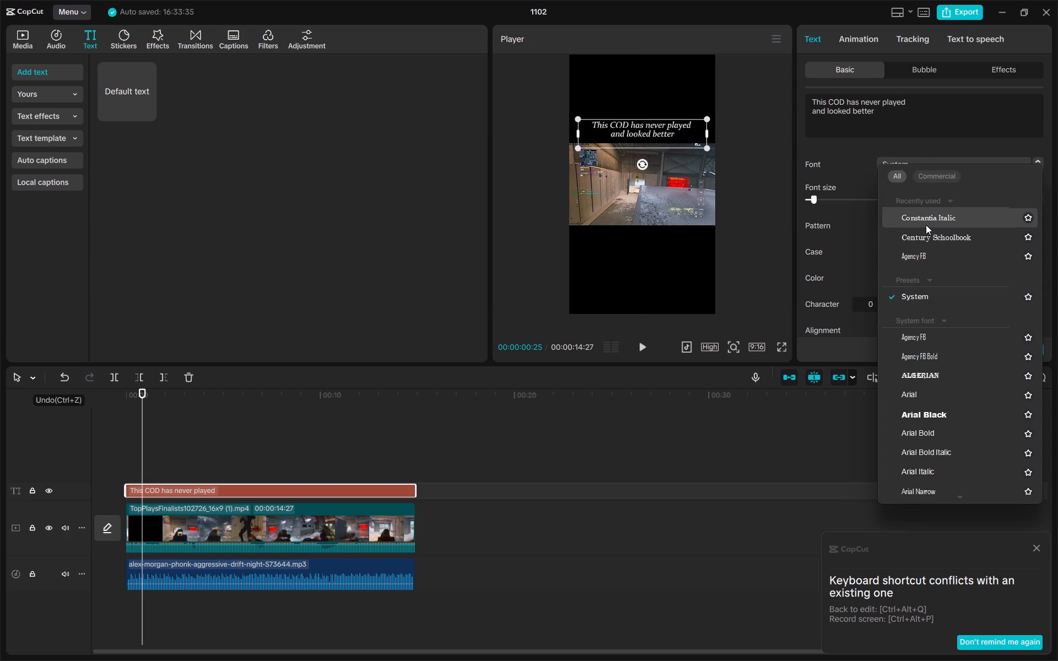
click(925, 223)
click(770, 192)
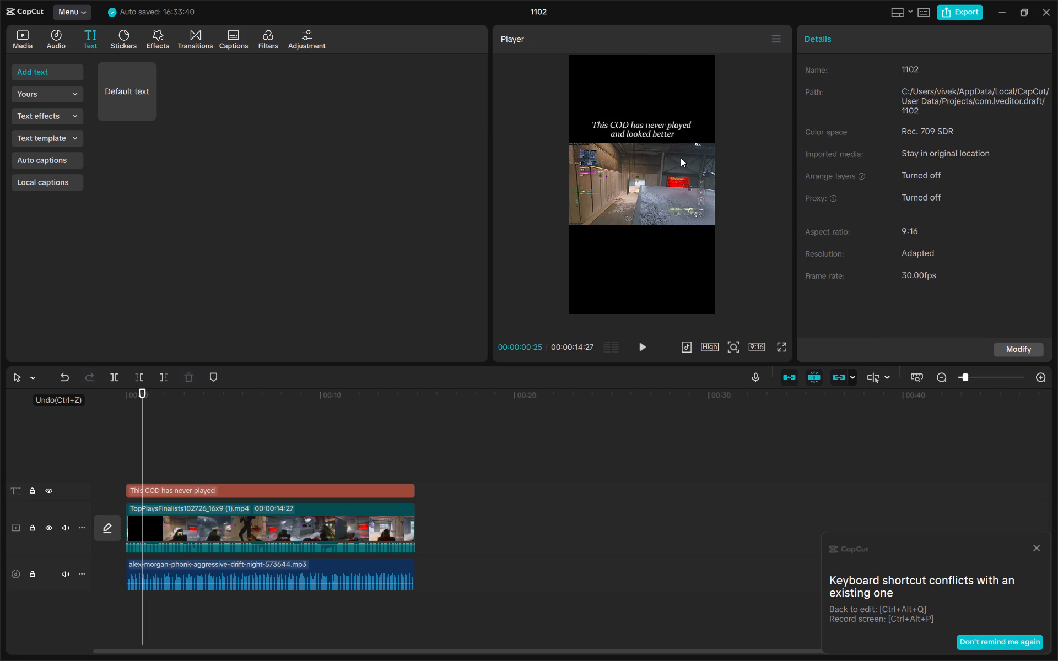
Nudge the caption slightly down, closer to the gameplay's upper edge, keeping it centred horizontally.
click(656, 127)
click(656, 127)
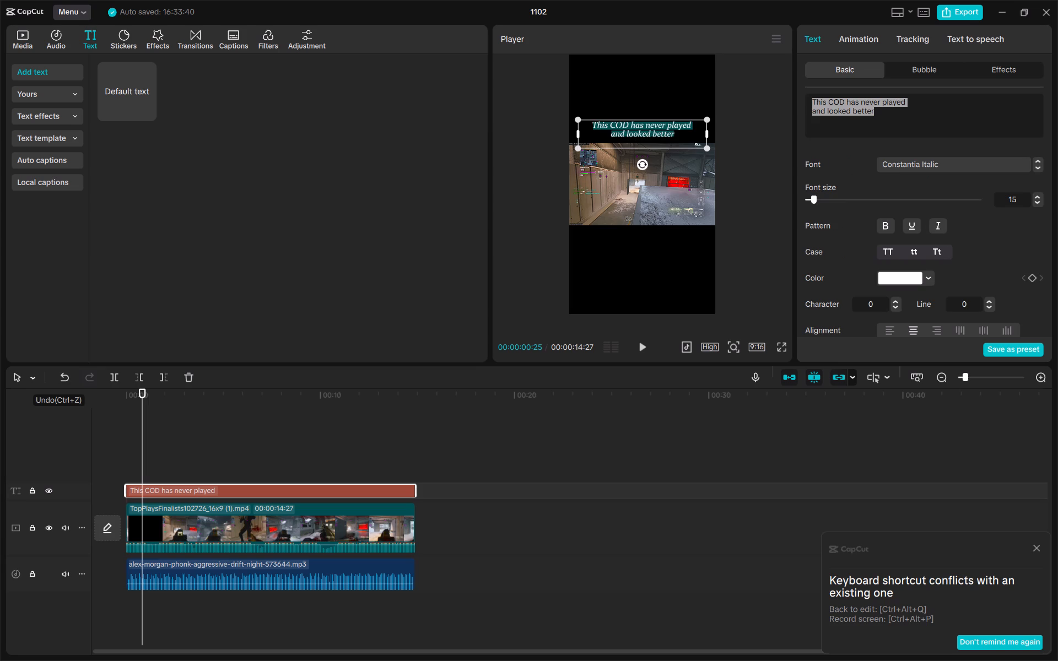
click(733, 164)
click(645, 132)
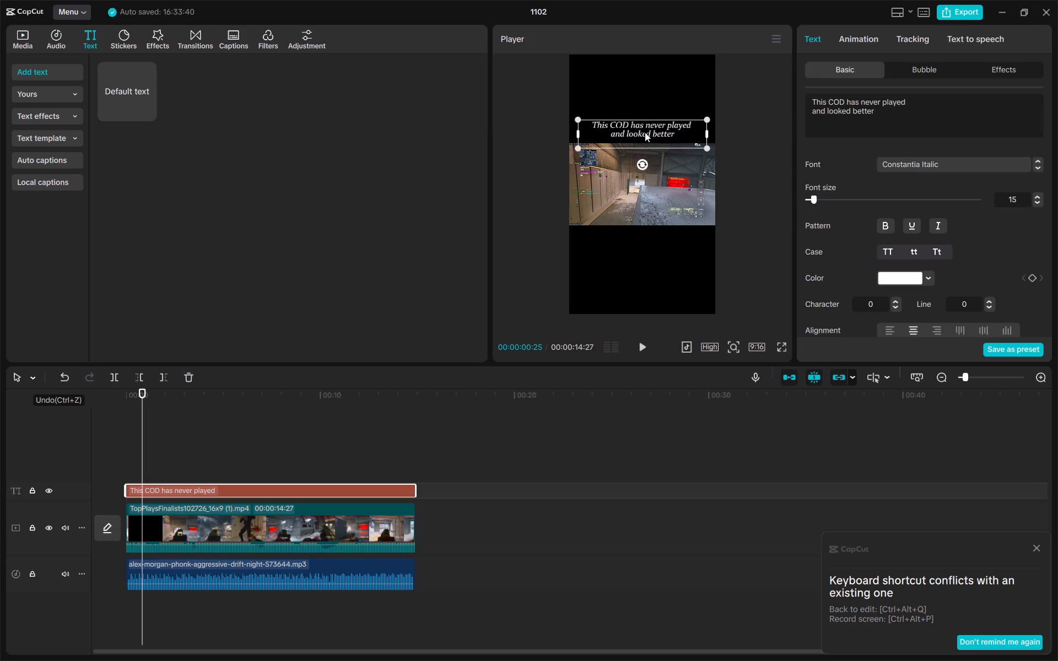
click(645, 132)
click(677, 69)
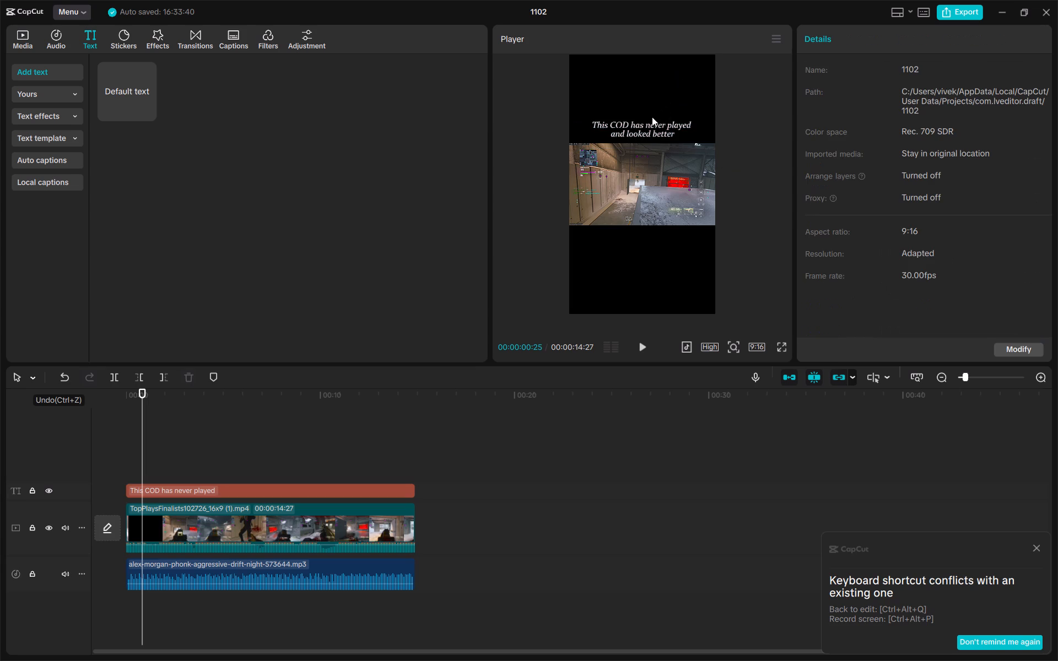
click(650, 118)
click(645, 127)
click(645, 127)
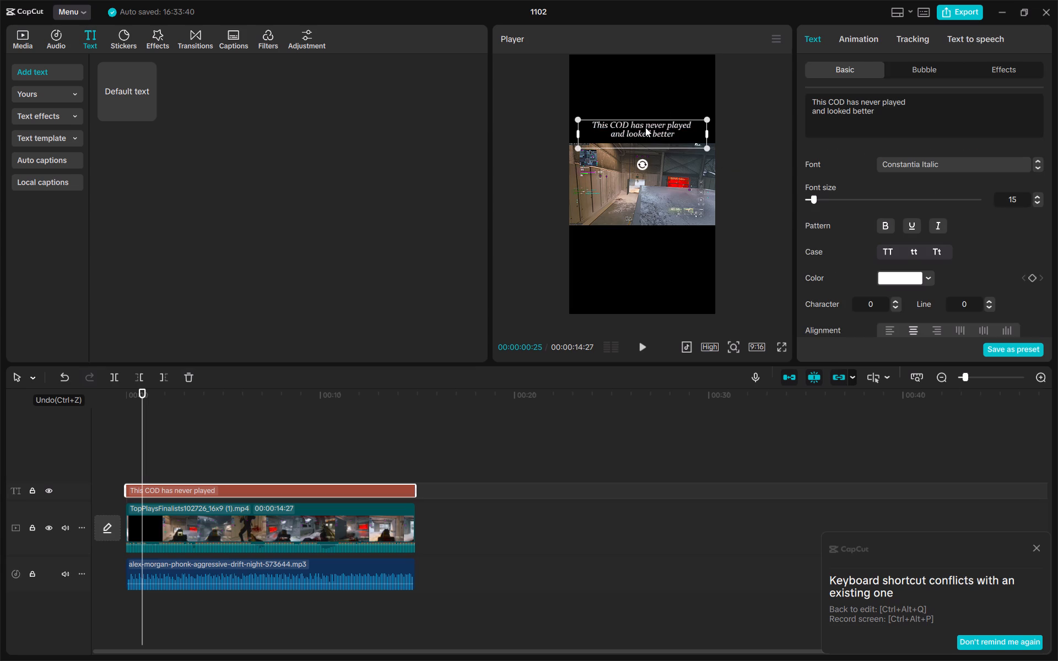
click(645, 132)
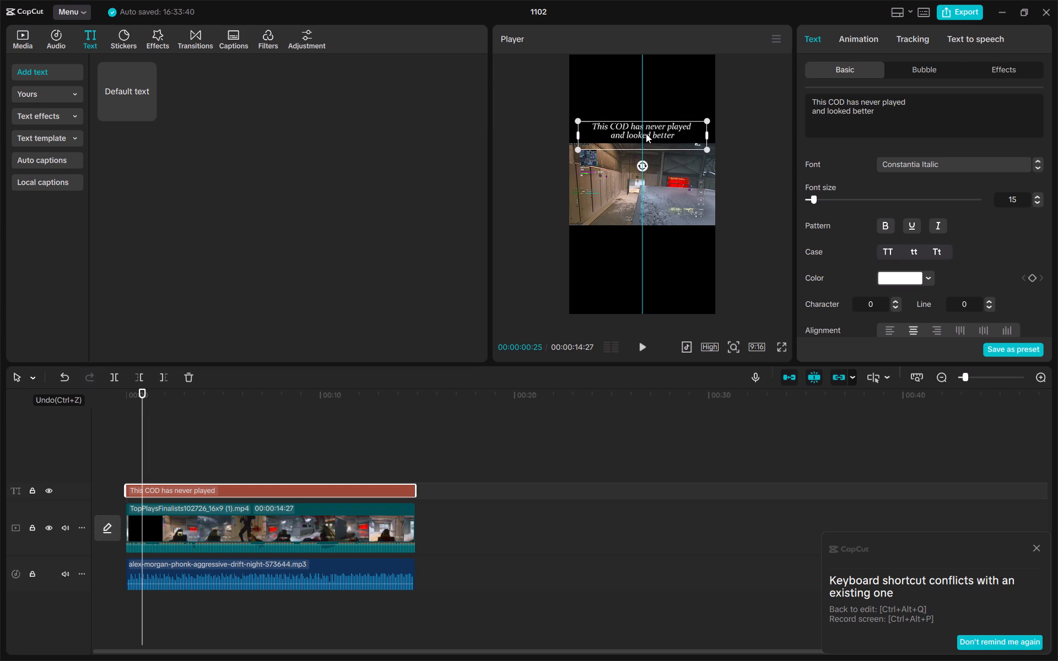
click(764, 91)
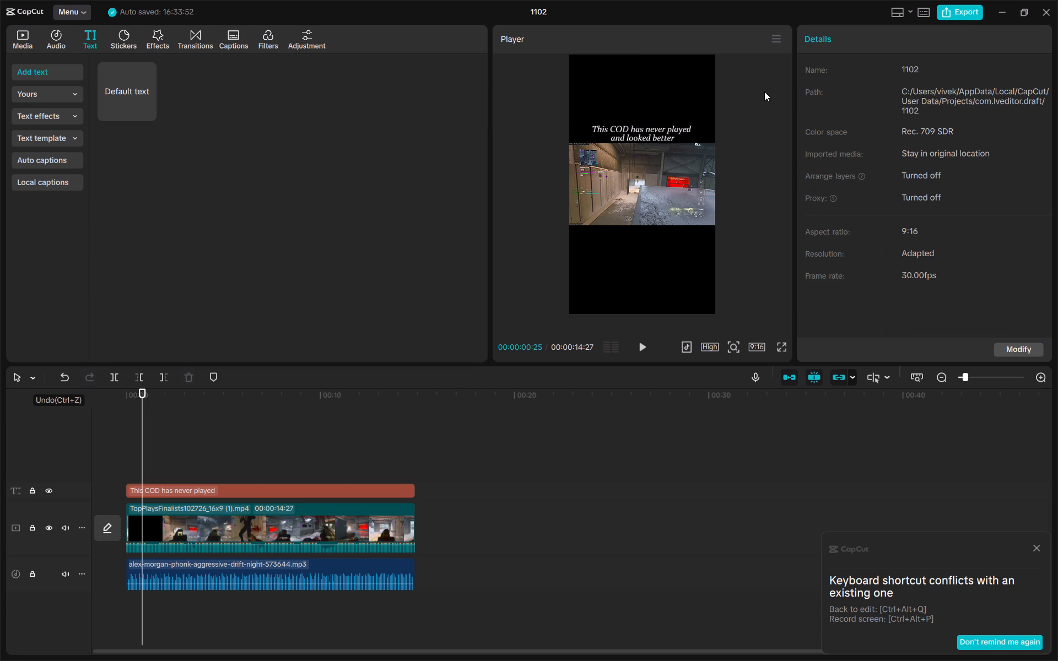
Examine the caption's placement above the gameplay up close, and play back the video to check it.
ctrl+scroll(694, 189, up, 4)
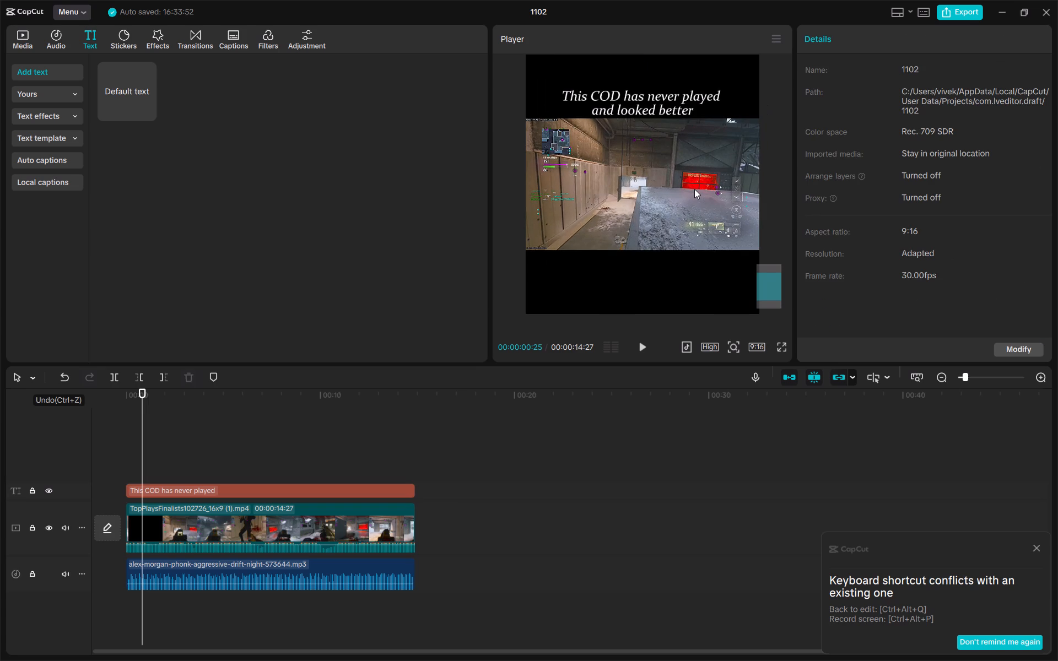
ctrl+scroll(694, 189, down, 4)
scroll(694, 189, right, 1)
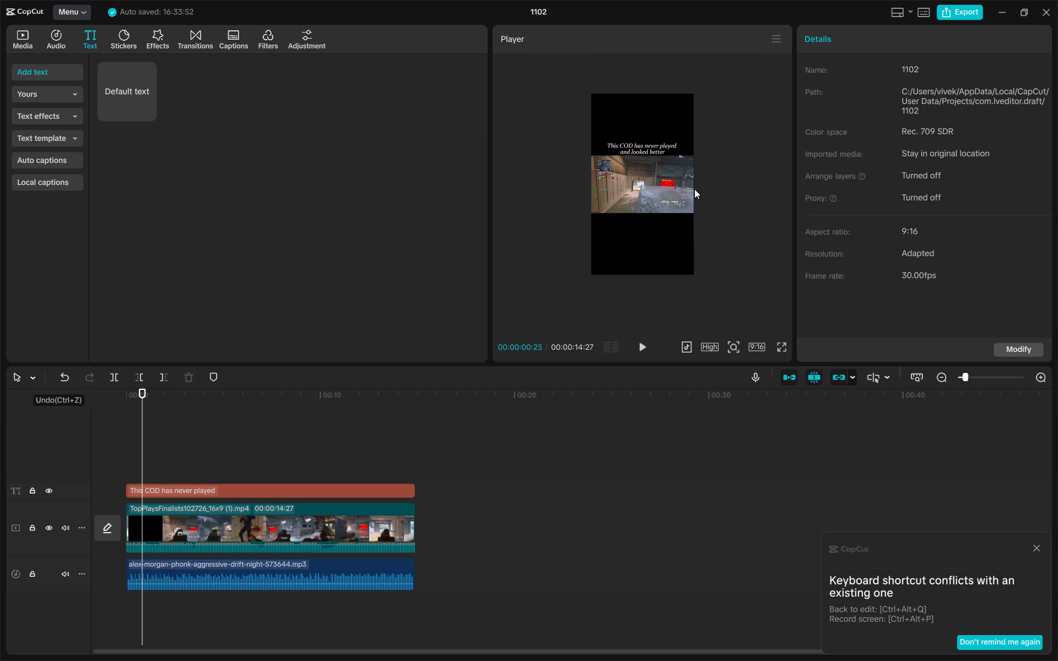
ctrl+scroll(694, 189, up, 5)
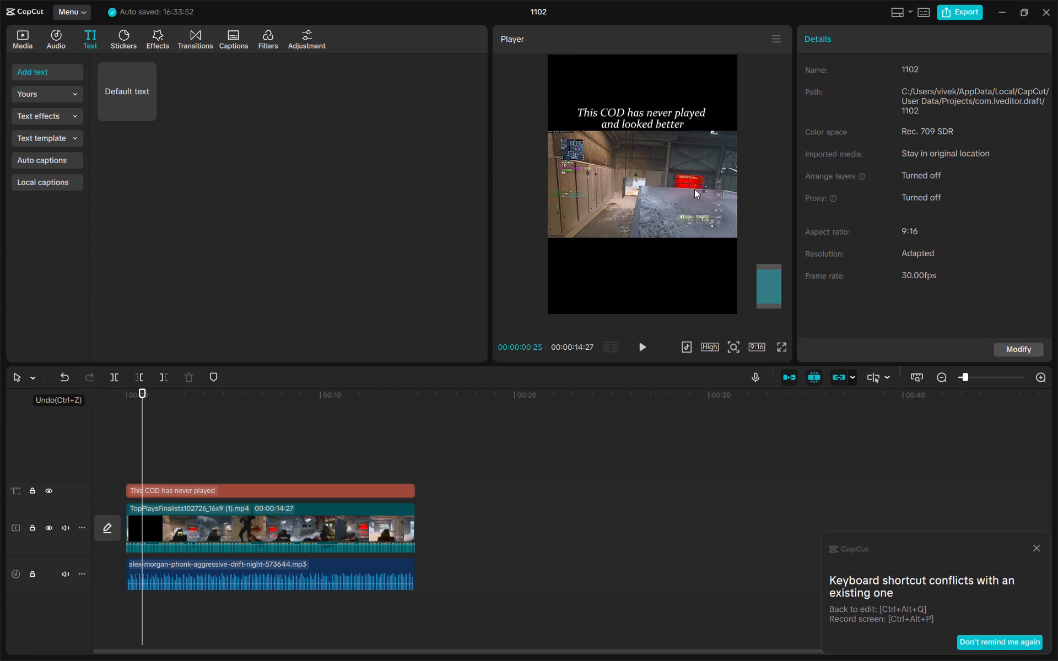
ctrl+scroll(694, 189, down, 7)
ctrl+scroll(694, 189, up, 2)
ctrl+scroll(694, 189, down, 1)
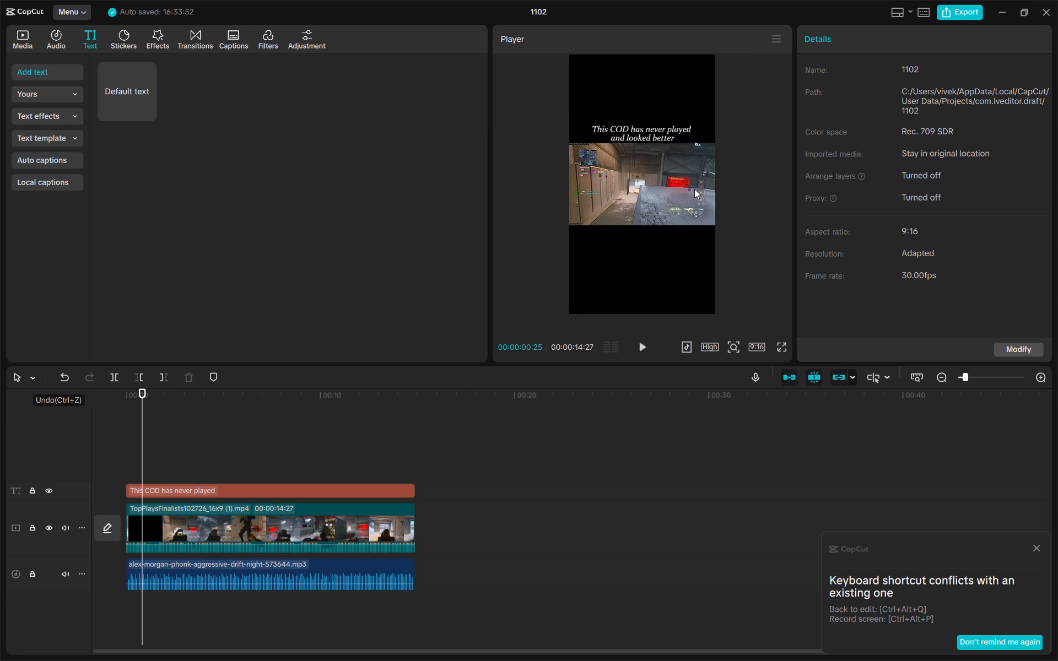
key(space)
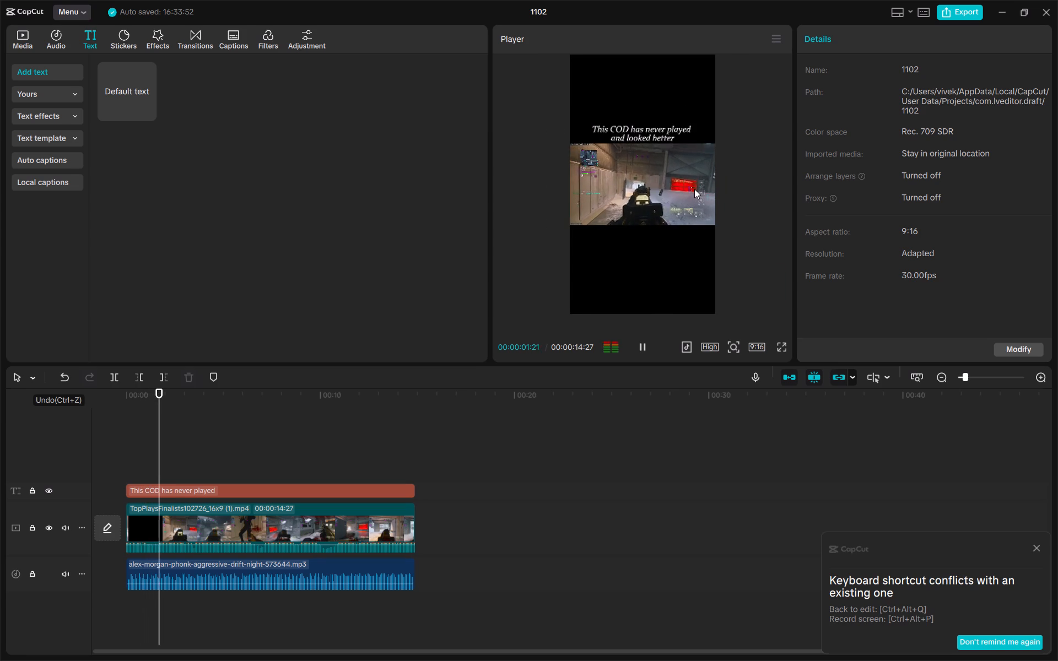
Continue playing back the captioned gameplay video to check it, and stop the playback.
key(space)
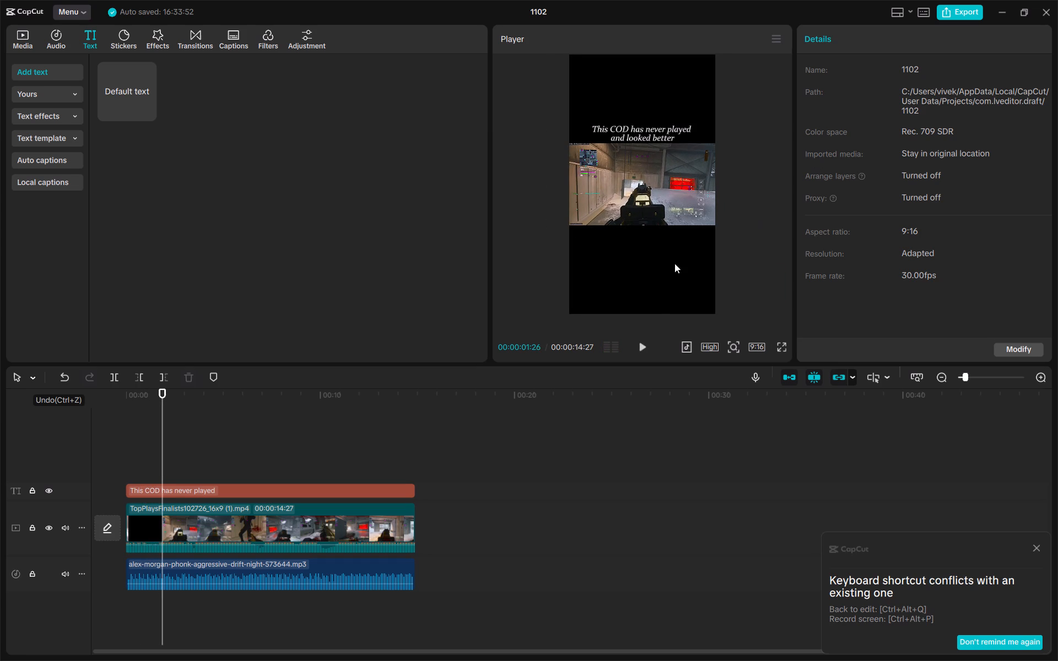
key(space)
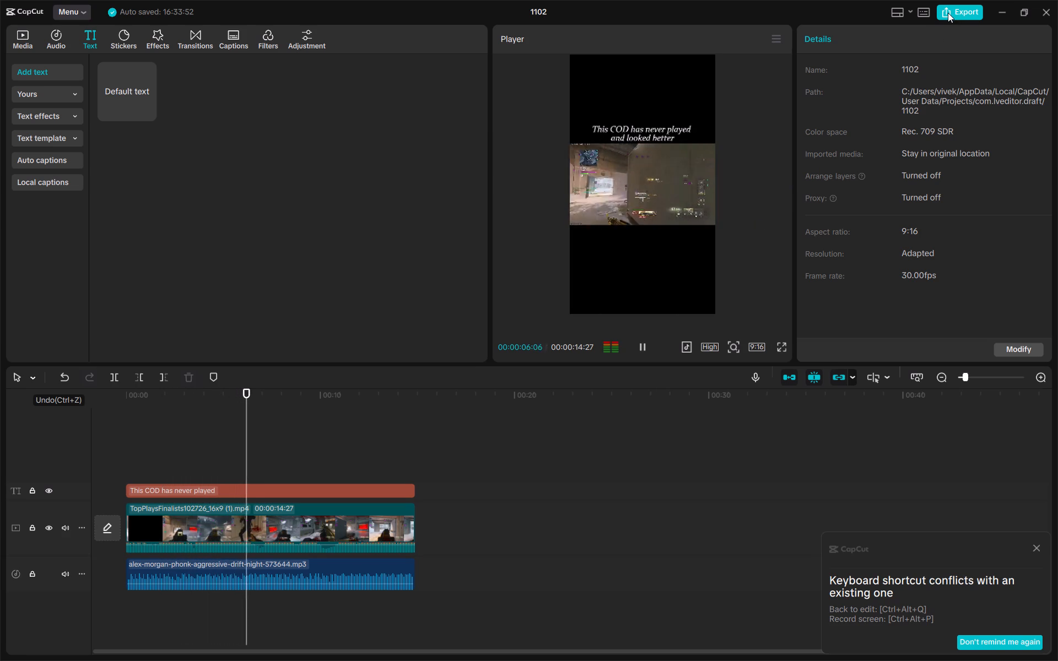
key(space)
Export the video with its frame rate set to 60fps, keeping the other export settings as they are.
click(946, 17)
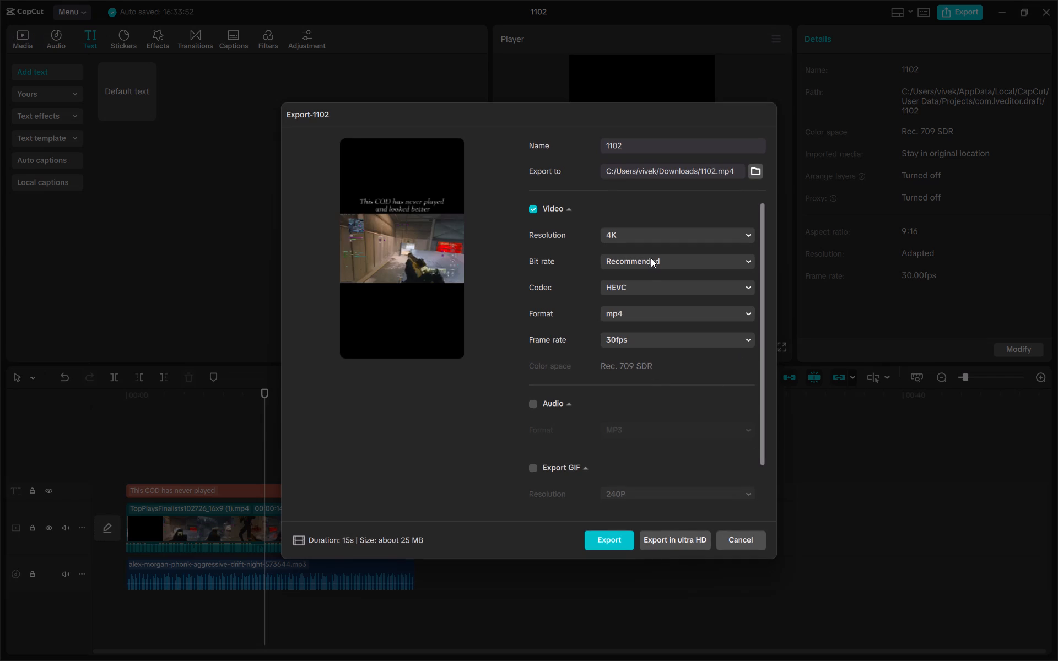
click(660, 346)
click(638, 500)
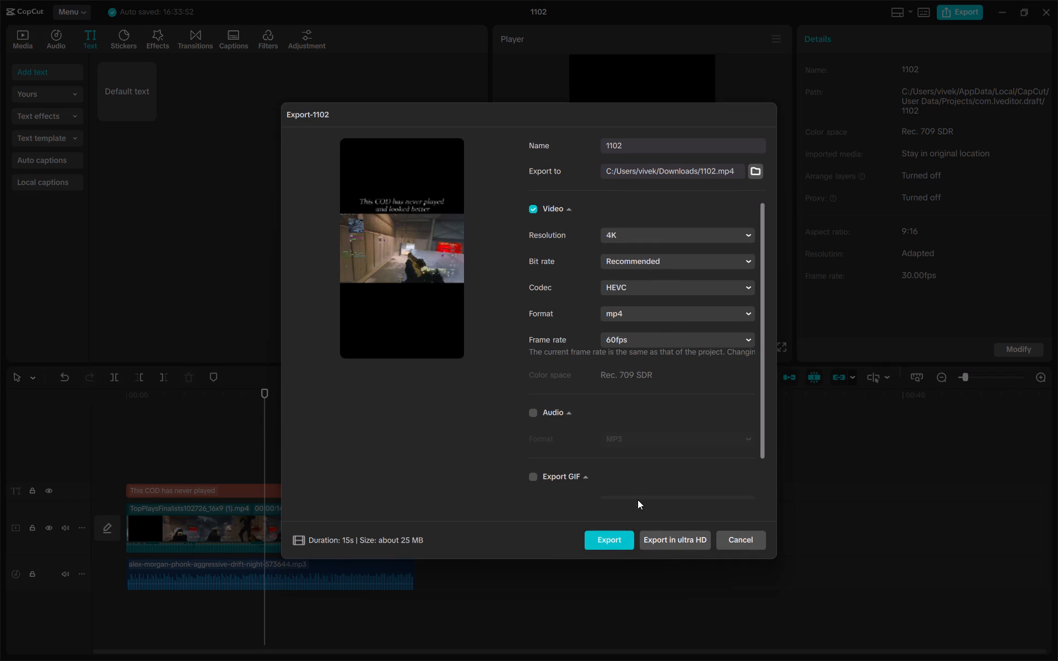
click(614, 550)
click(618, 535)
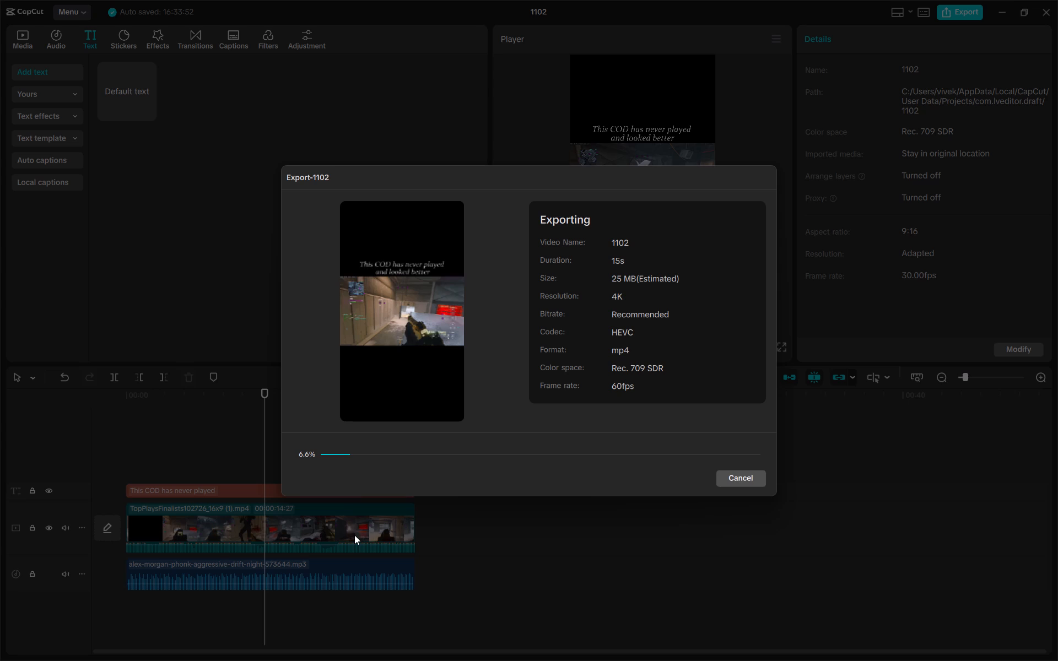
Cancel the running 4K 60fps export of the video.
click(721, 478)
click(491, 384)
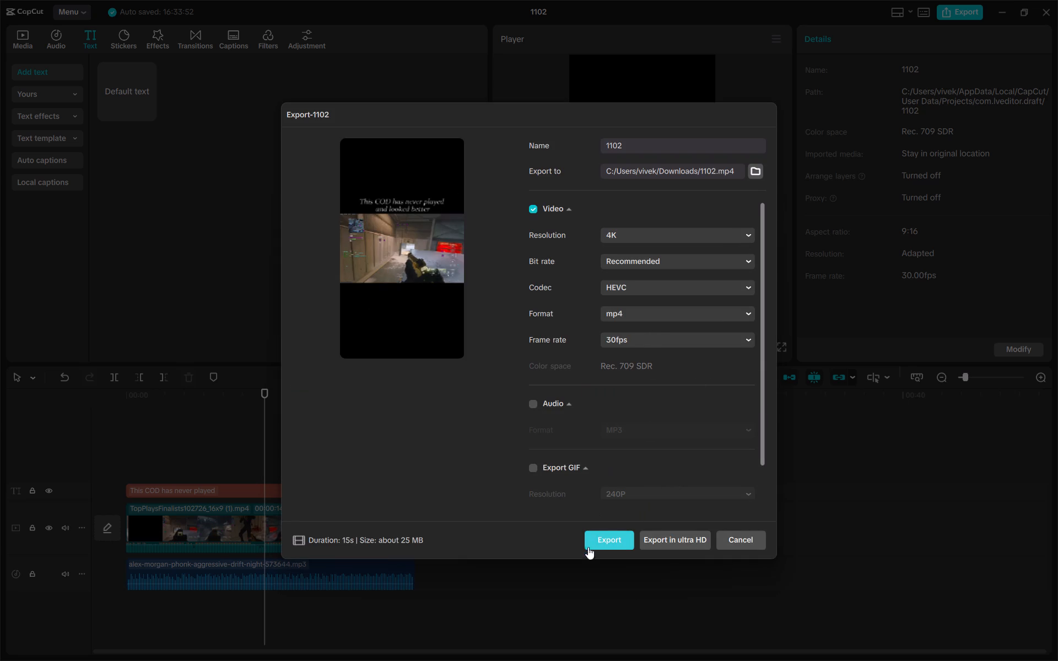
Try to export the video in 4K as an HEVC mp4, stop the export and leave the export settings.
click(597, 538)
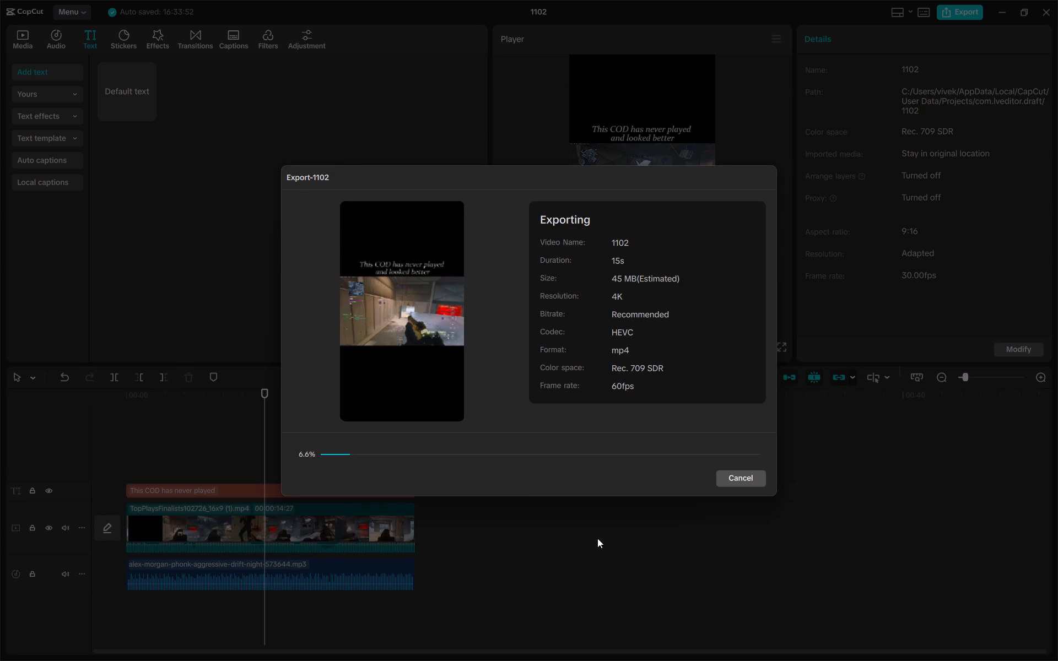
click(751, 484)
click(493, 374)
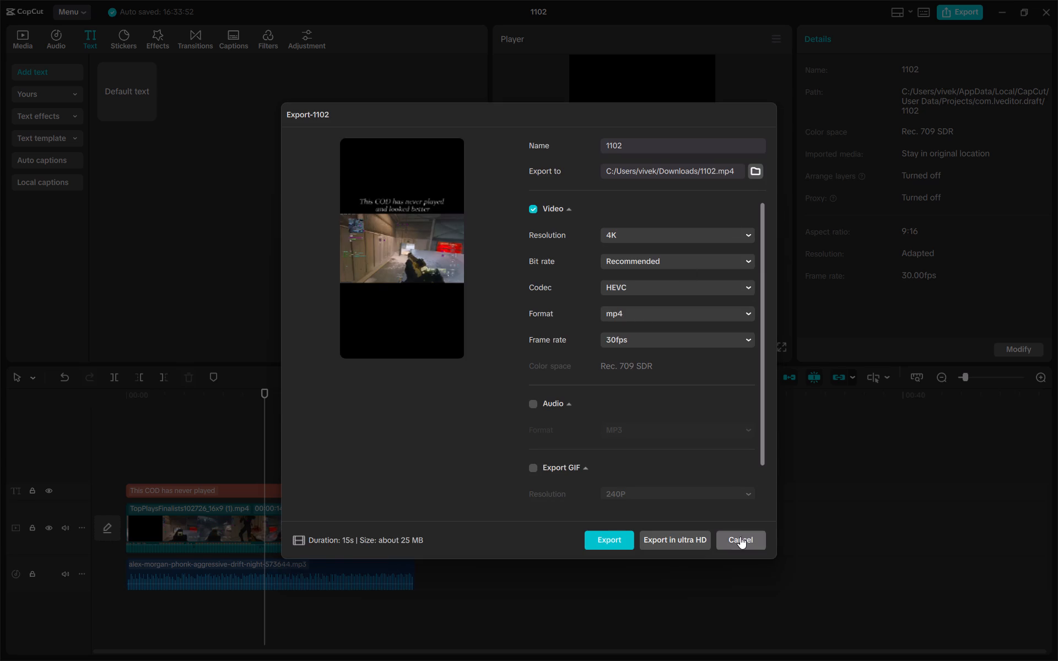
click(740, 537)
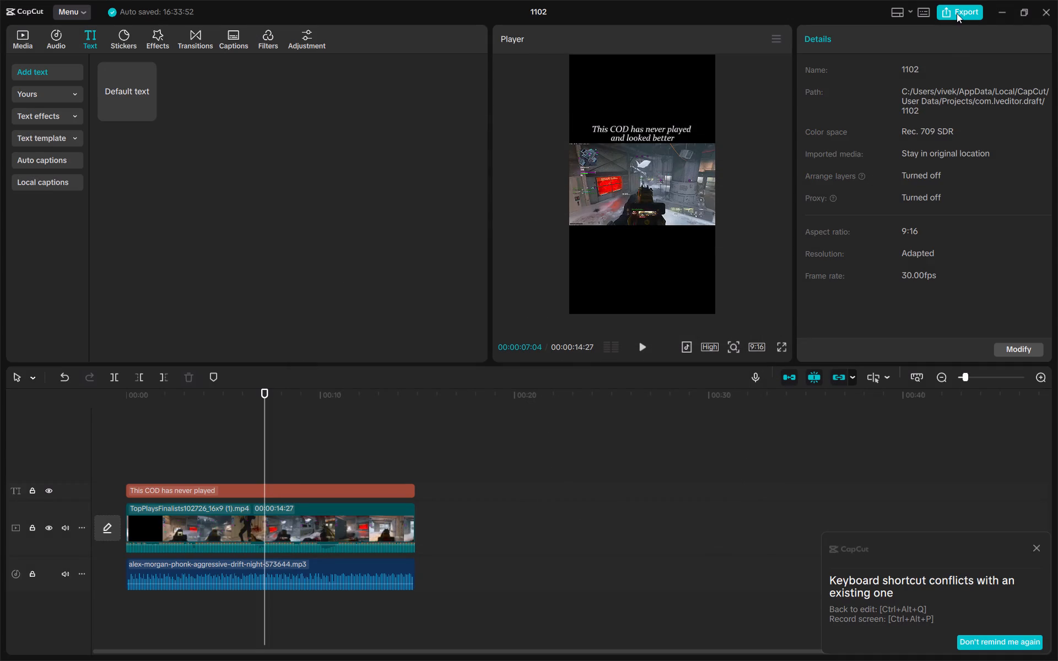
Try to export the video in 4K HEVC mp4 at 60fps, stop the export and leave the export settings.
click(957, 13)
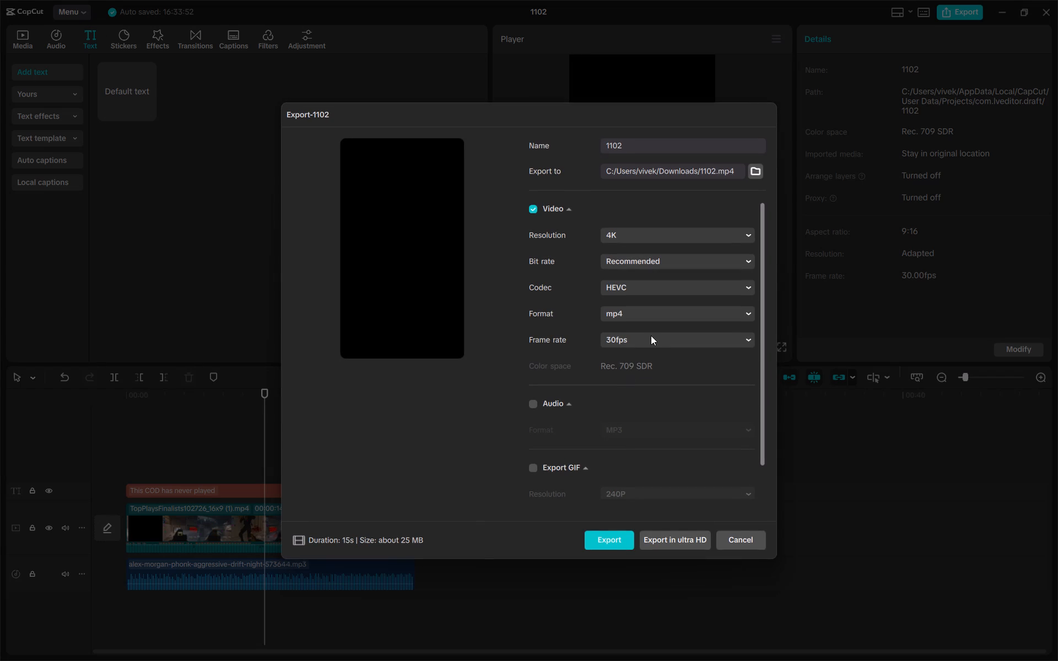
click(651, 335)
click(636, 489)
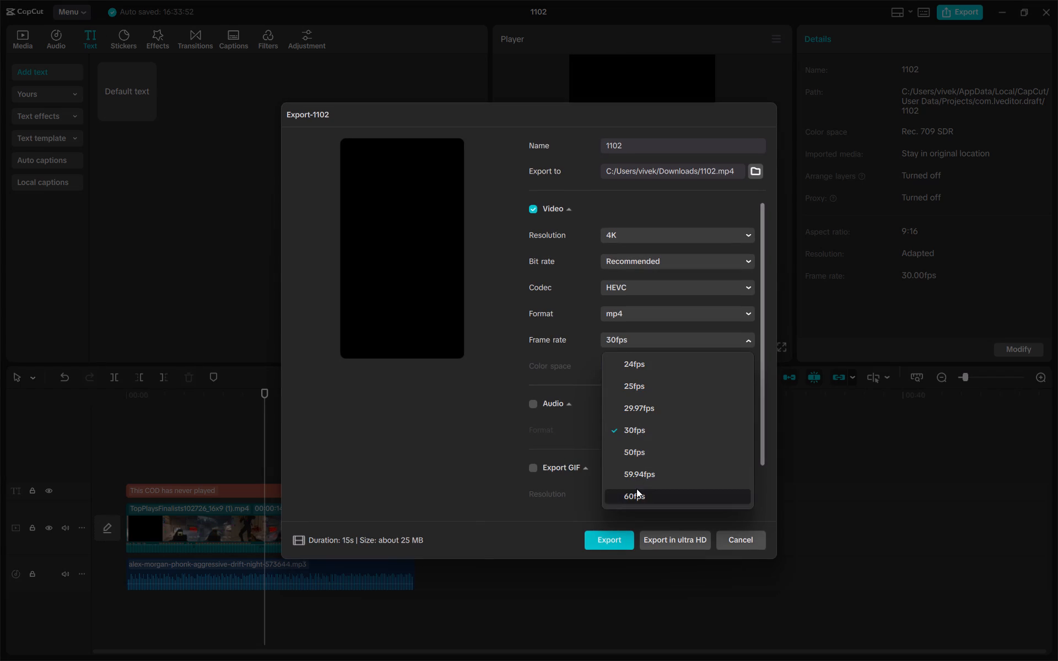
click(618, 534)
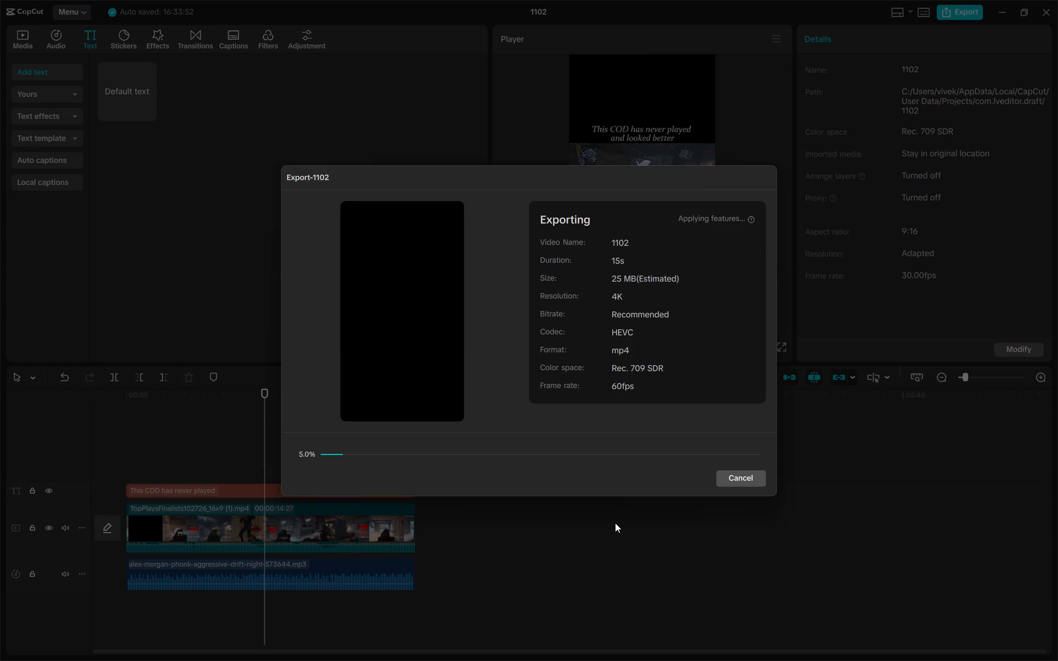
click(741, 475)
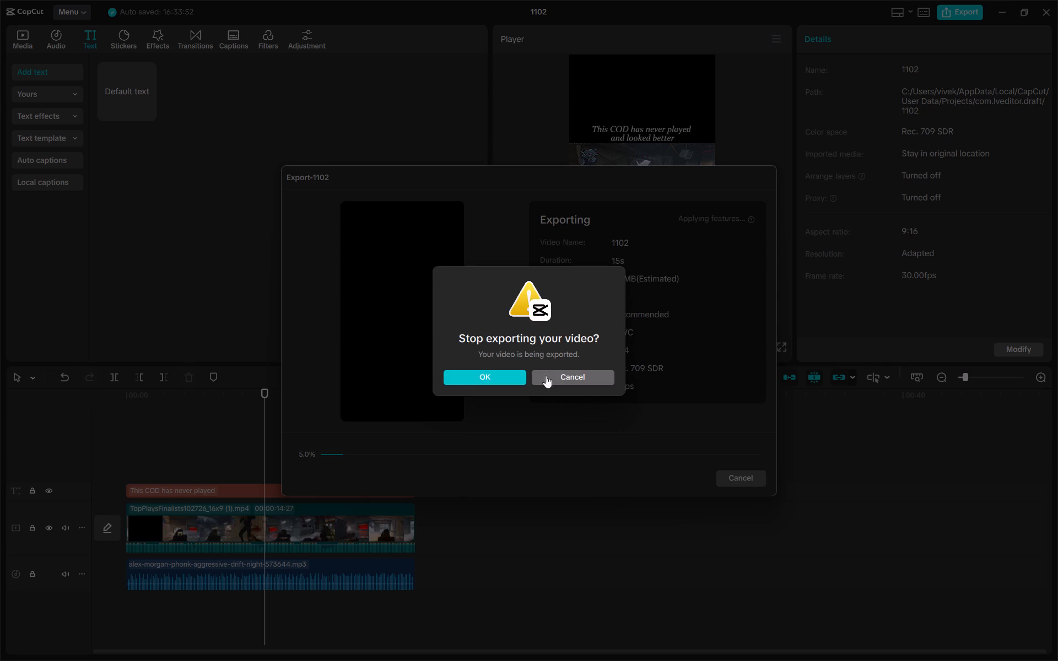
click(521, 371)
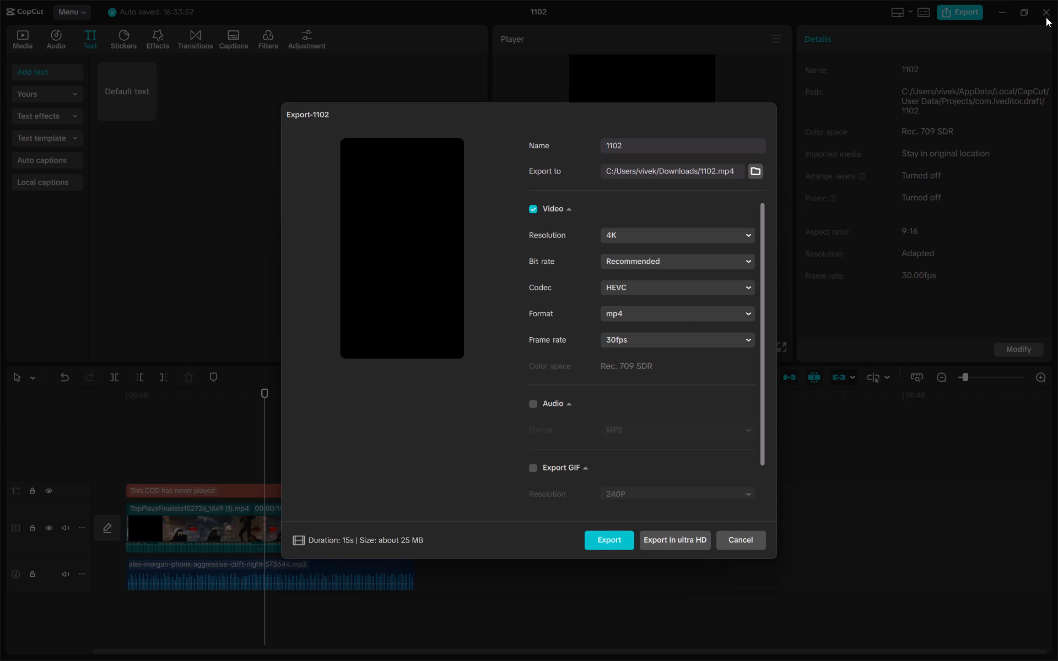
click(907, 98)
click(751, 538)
Close the 1102 project.
double_click(1049, 5)
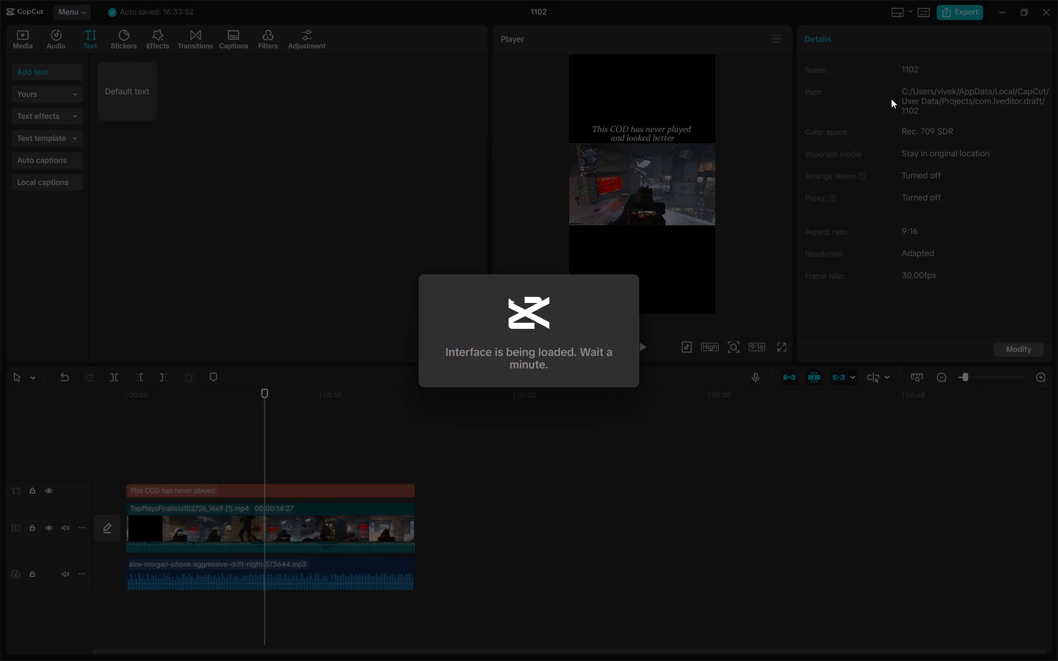
Shut down the computer.
click(23, 638)
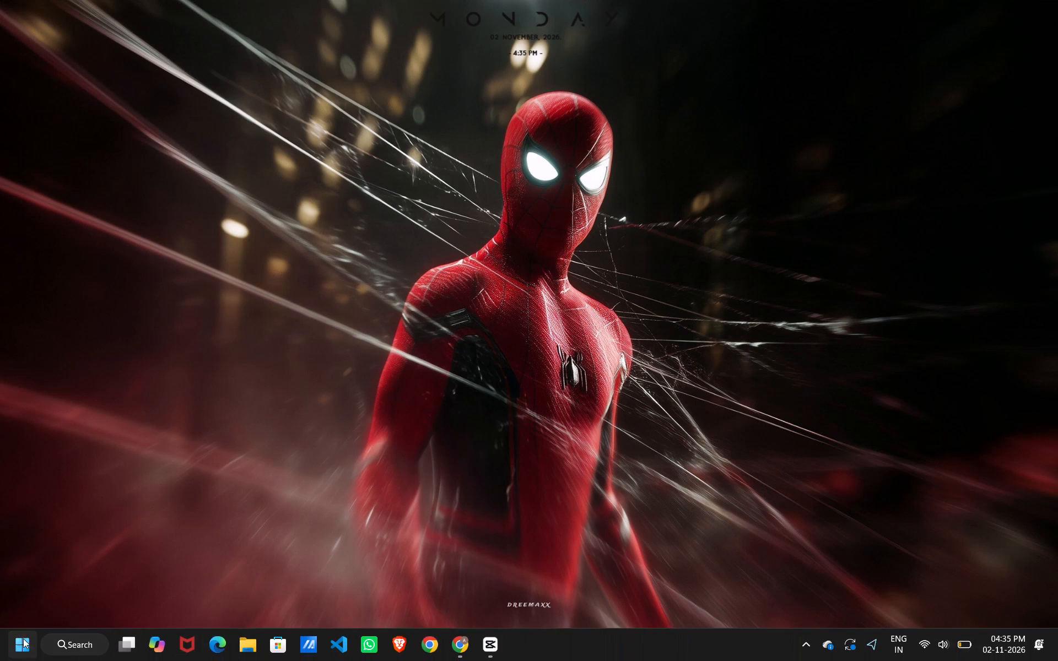
click(398, 590)
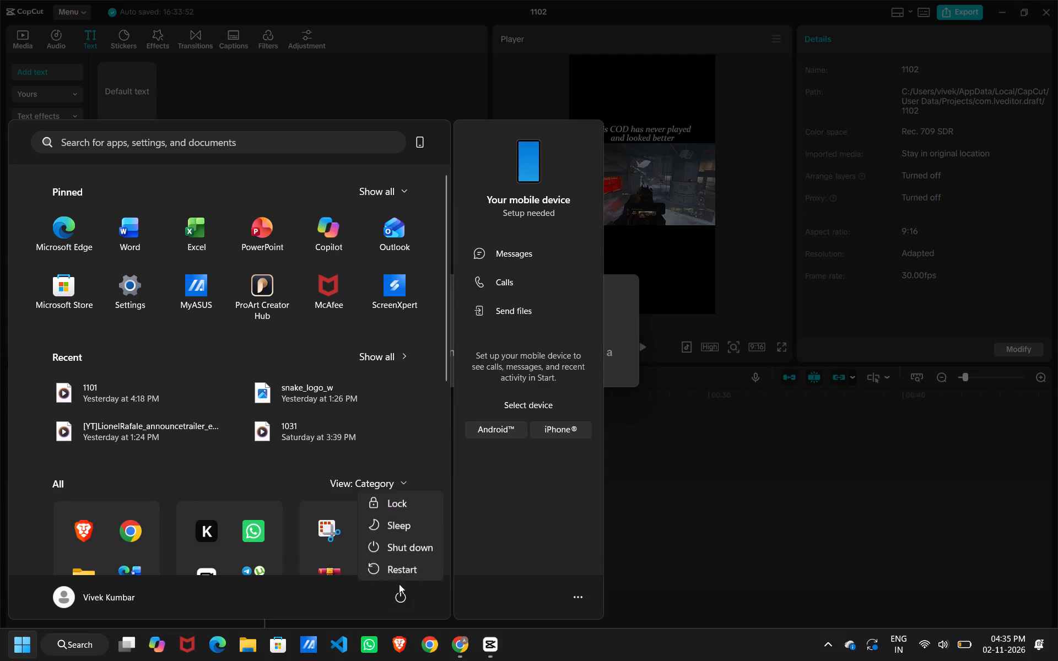
click(404, 551)
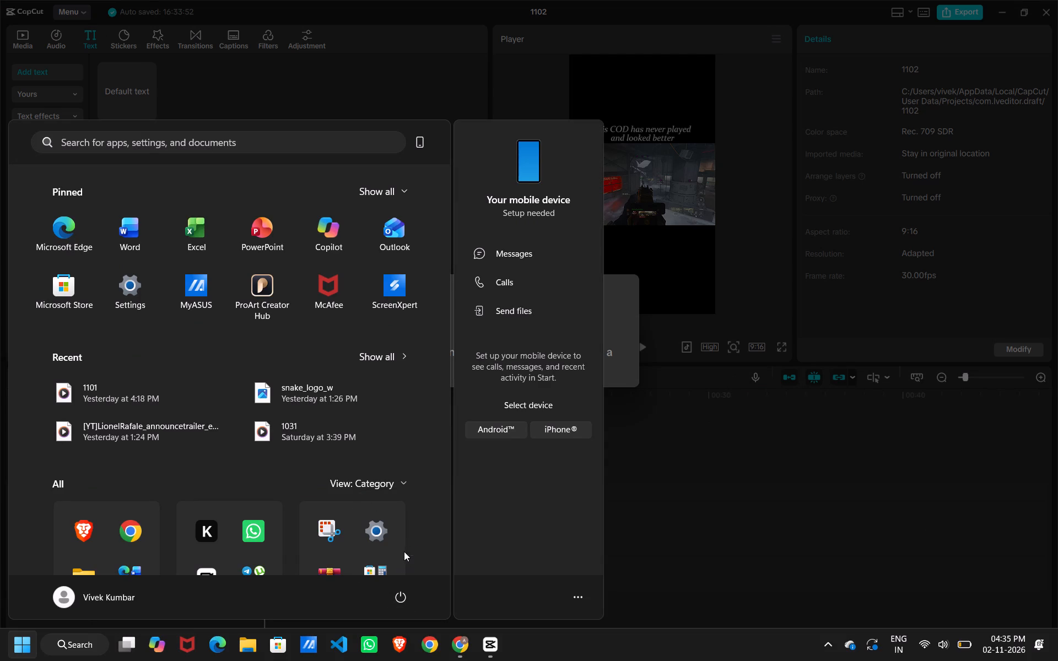